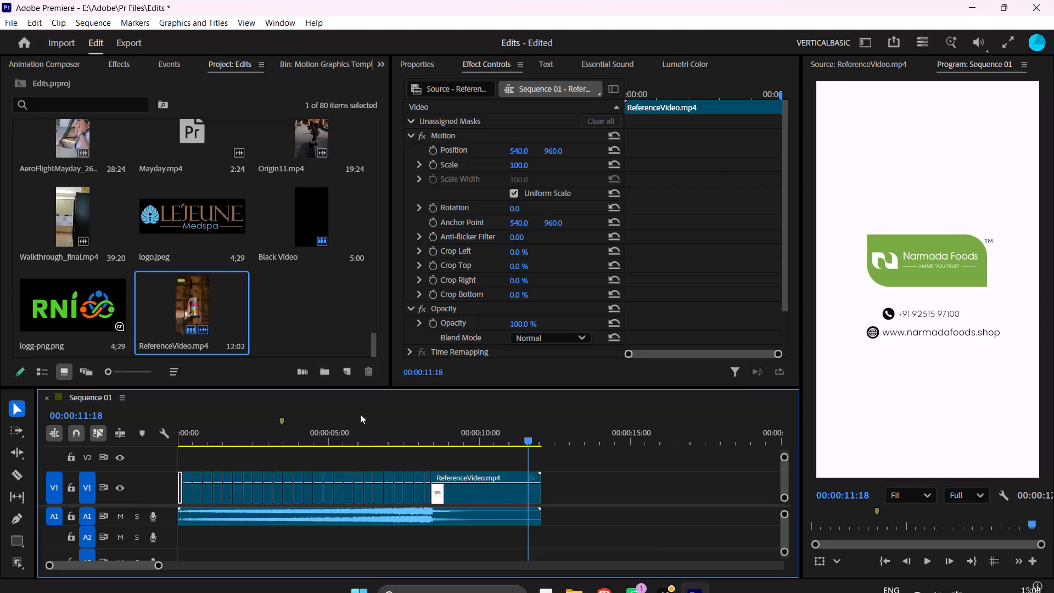
Import the images 1 through 9 from the MerakiNutriblends folder into the project.
{"action": "double_click", "coordinate": [298, 310]}
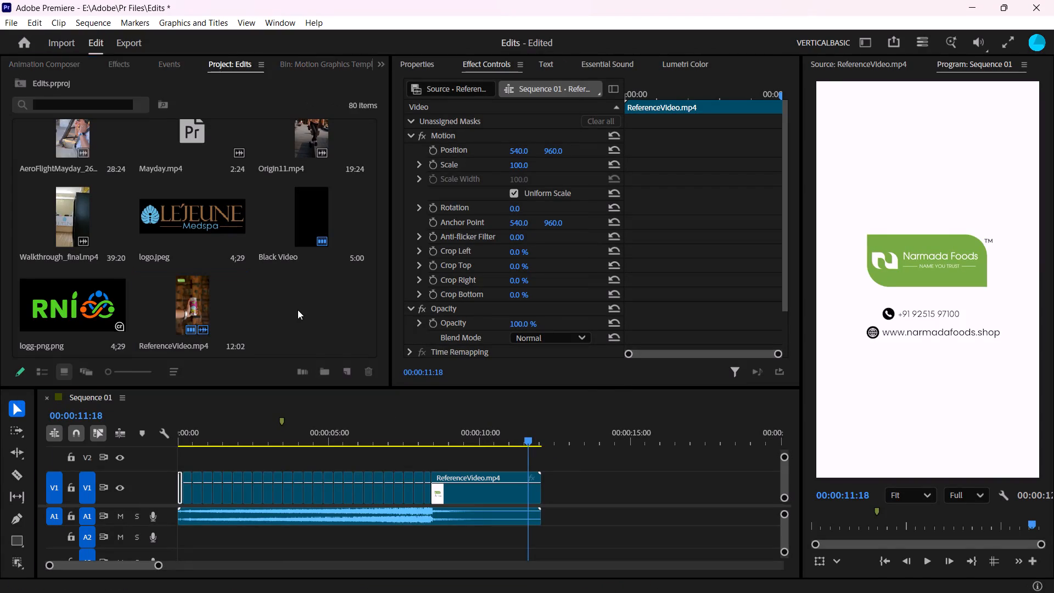
{"action": "left_click", "coordinate": [161, 149]}
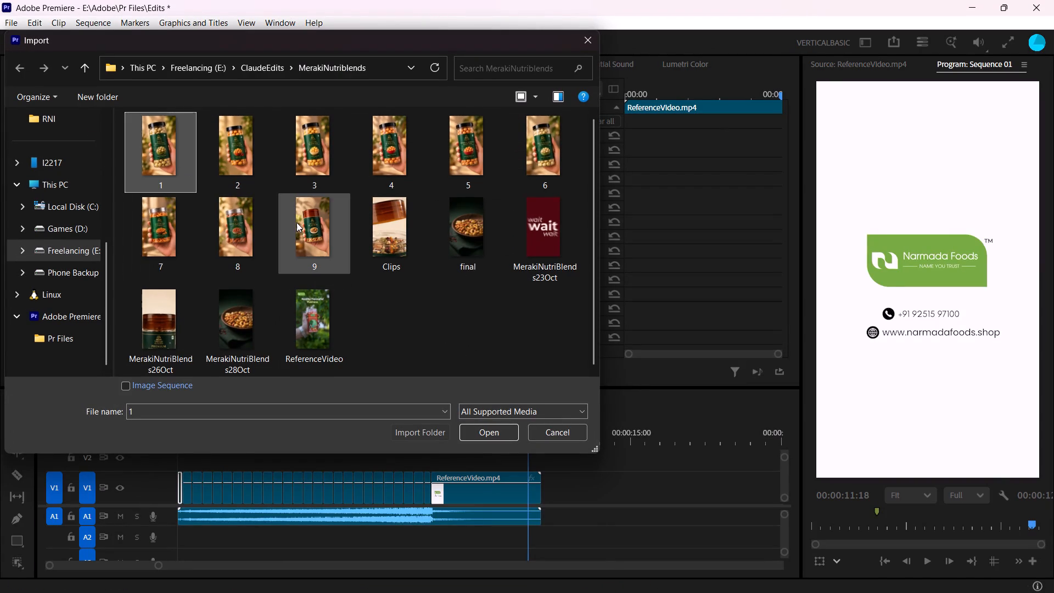
{"action": "left_click", "coordinate": [307, 225], "text": "shift"}
{"action": "left_click", "coordinate": [487, 431]}
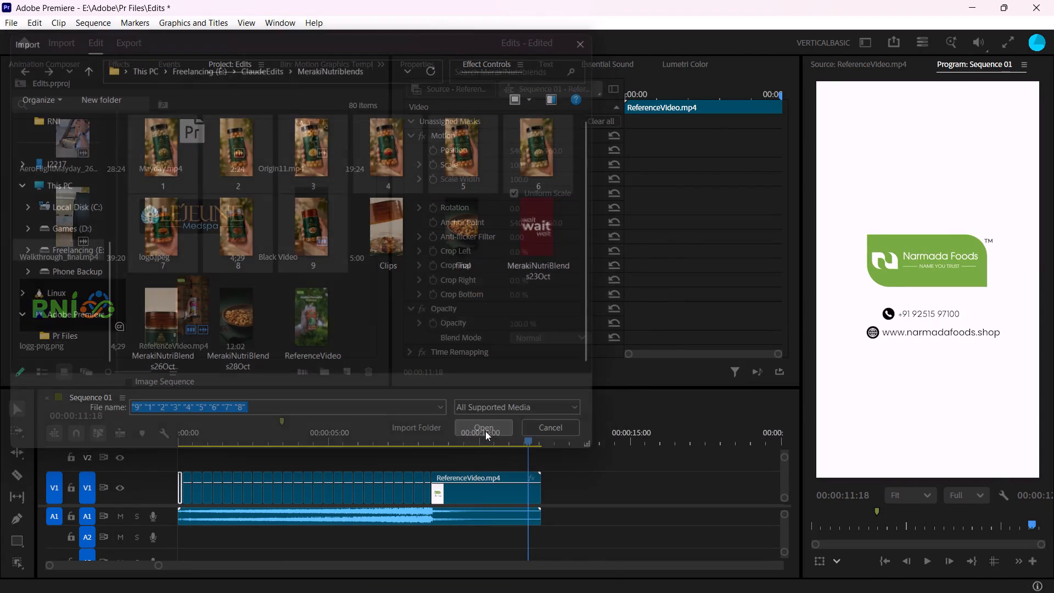
{"action": "left_click", "coordinate": [293, 309]}
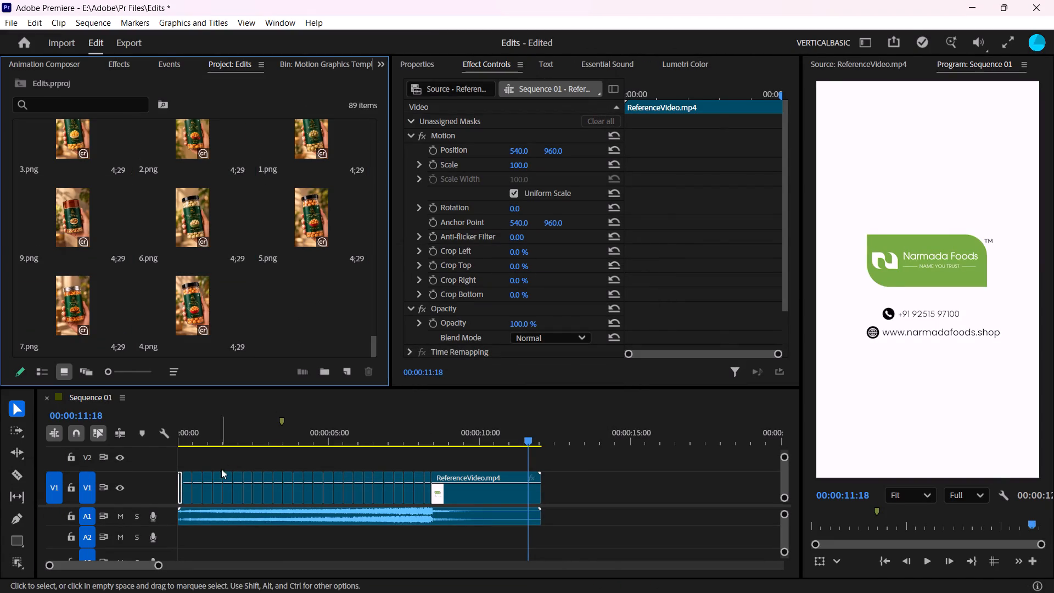
Place 1.png on track V2 at the very start of the sequence, above the first reference clip.
{"action": "left_click_drag", "start_coordinate": [192, 435], "coordinate": [116, 442]}
{"action": "left_click_drag", "start_coordinate": [158, 568], "coordinate": [152, 567]}
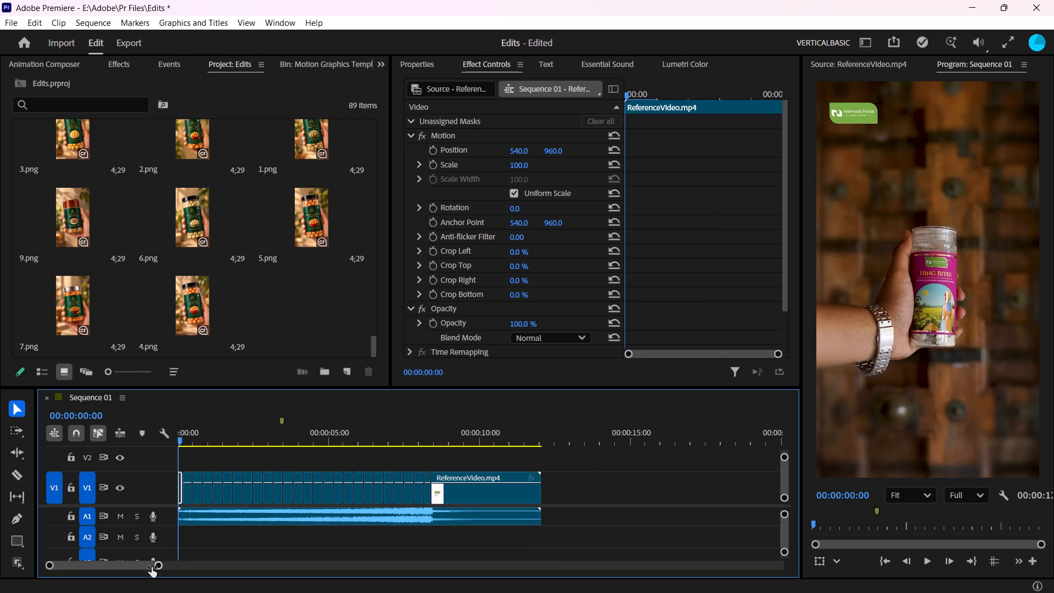
{"action": "left_click_drag", "start_coordinate": [152, 567], "coordinate": [98, 569]}
{"action": "scroll", "coordinate": [159, 286], "scroll_direction": "up", "scroll_amount": 2}
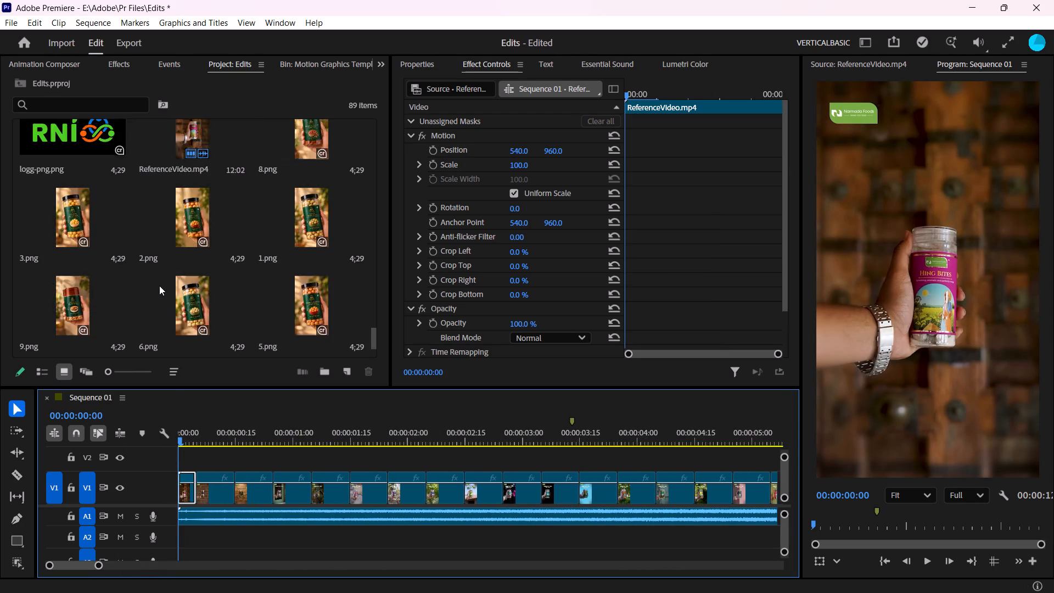
{"action": "scroll", "coordinate": [159, 286], "scroll_direction": "up", "scroll_amount": 2}
{"action": "scroll", "coordinate": [159, 286], "scroll_direction": "down", "scroll_amount": 1}
{"action": "scroll", "coordinate": [229, 236], "scroll_direction": "up", "scroll_amount": 1}
{"action": "scroll", "coordinate": [229, 236], "scroll_direction": "down", "scroll_amount": 1}
{"action": "scroll", "coordinate": [229, 236], "scroll_direction": "up", "scroll_amount": 1}
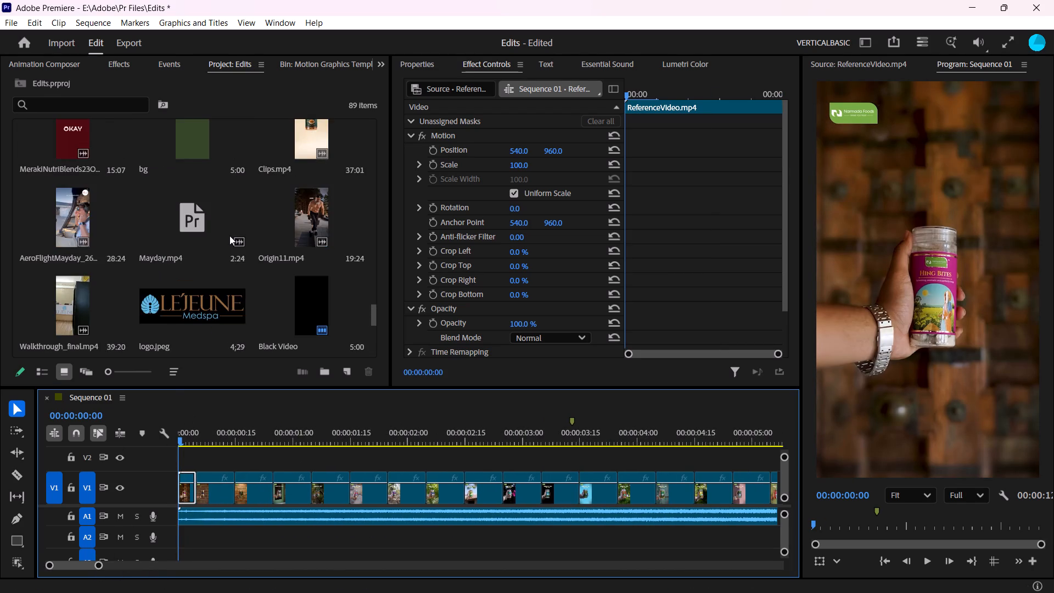
{"action": "scroll", "coordinate": [229, 236], "scroll_direction": "down", "scroll_amount": 2}
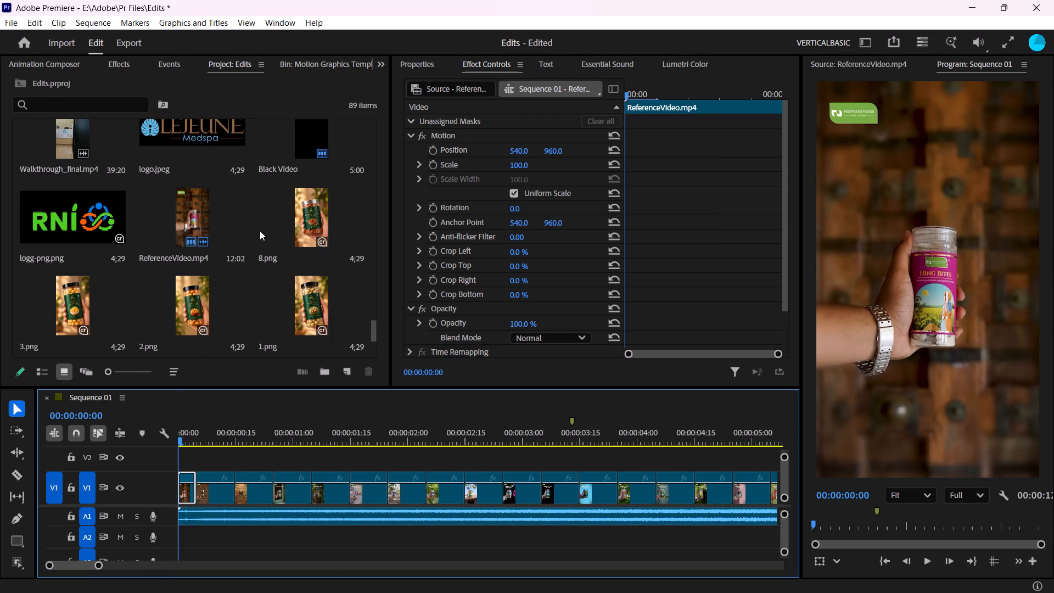
{"action": "scroll", "coordinate": [272, 306], "scroll_direction": "down", "scroll_amount": 1}
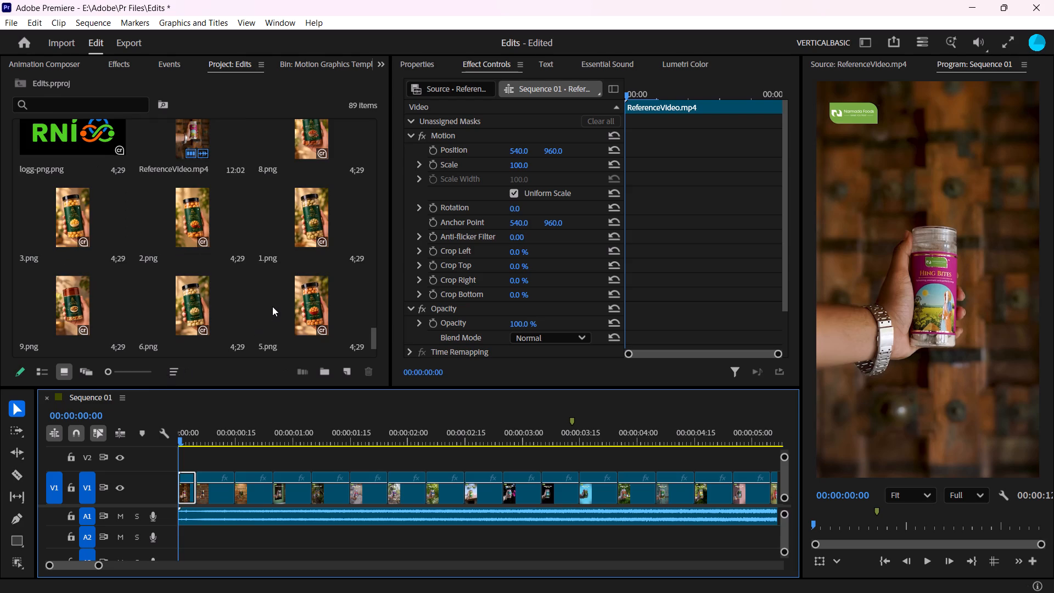
{"action": "left_click_drag", "start_coordinate": [304, 219], "coordinate": [167, 465]}
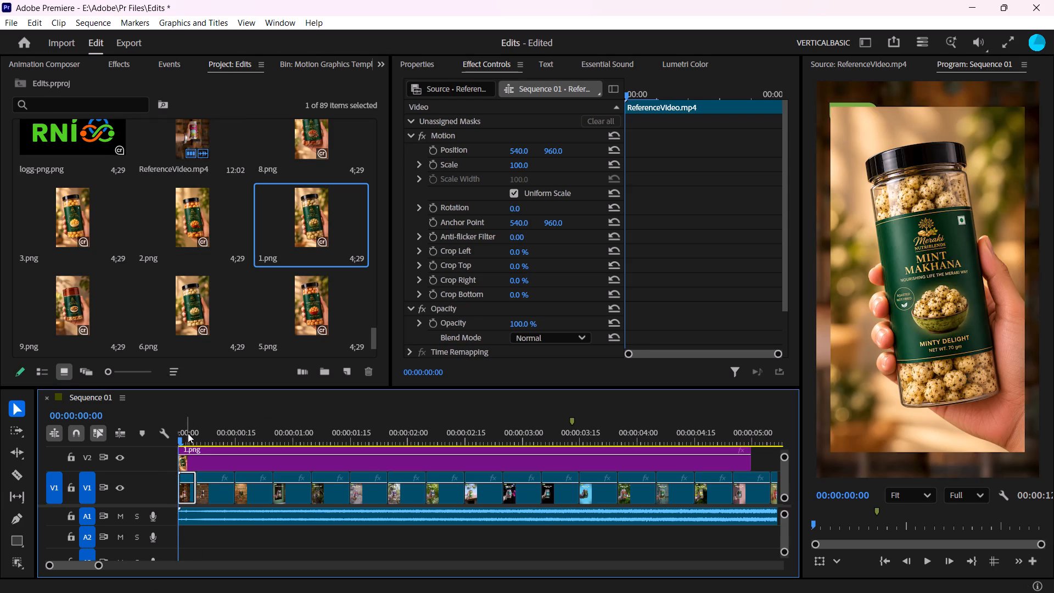
Cut 1.png on V2 at 00:00:00:05 and remove the part after the cut.
{"action": "left_click_drag", "start_coordinate": [188, 433], "coordinate": [198, 437], "text": "shift"}
{"action": "left_click", "coordinate": [203, 437], "text": "shift"}
{"action": "left_click", "coordinate": [218, 464]}
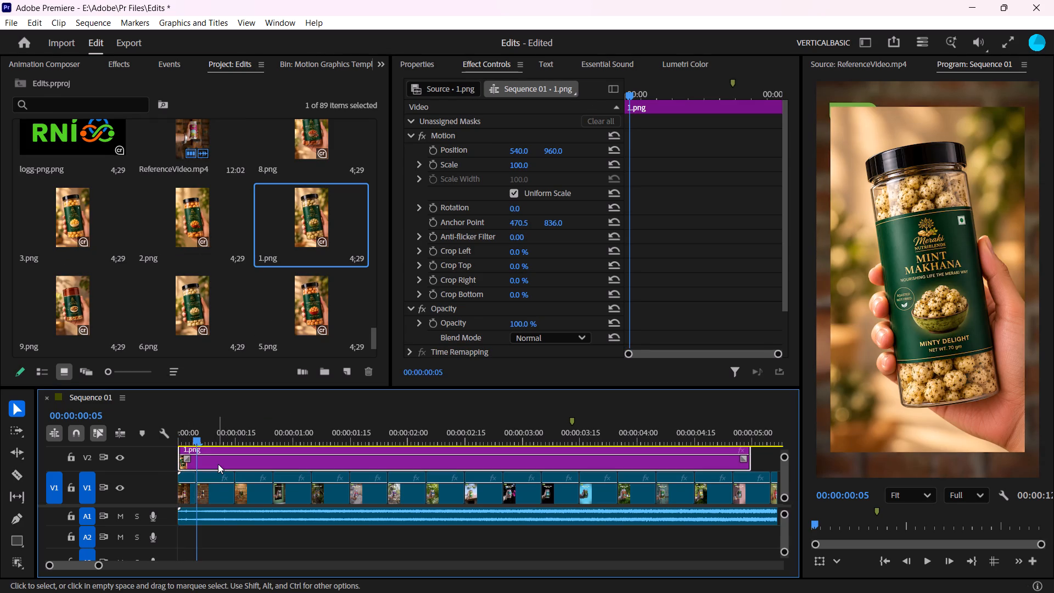
{"action": "key", "text": "c"}
{"action": "left_click", "coordinate": [235, 465]}
{"action": "key", "text": "x"}
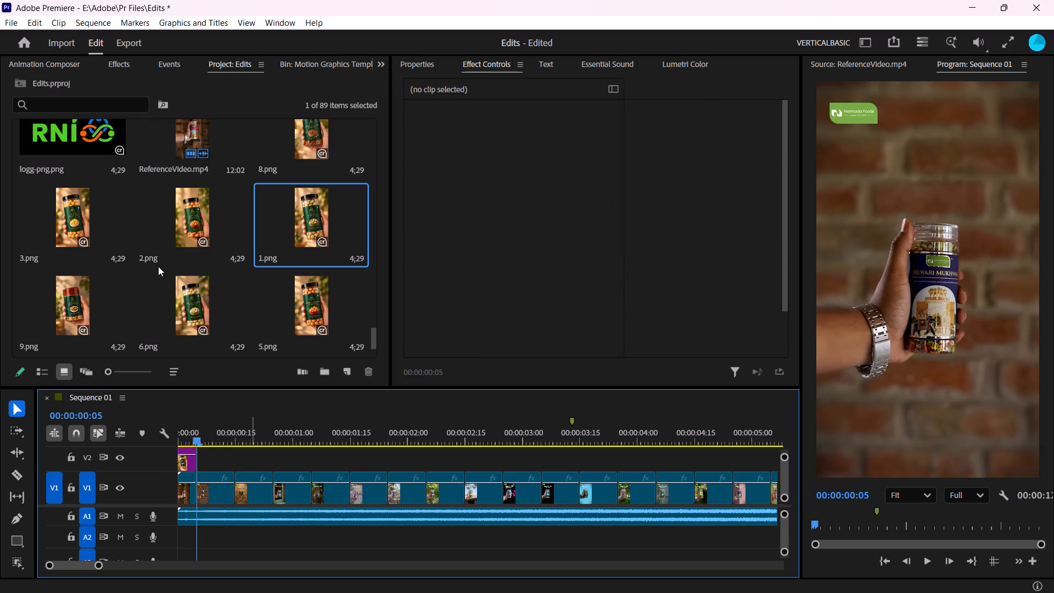
Add 2.png on V2 directly after 1.png, cut it at 00:00:00:15 and remove the excess.
{"action": "left_click_drag", "start_coordinate": [186, 205], "coordinate": [201, 457]}
{"action": "left_click_drag", "start_coordinate": [229, 433], "coordinate": [241, 433], "text": "shift"}
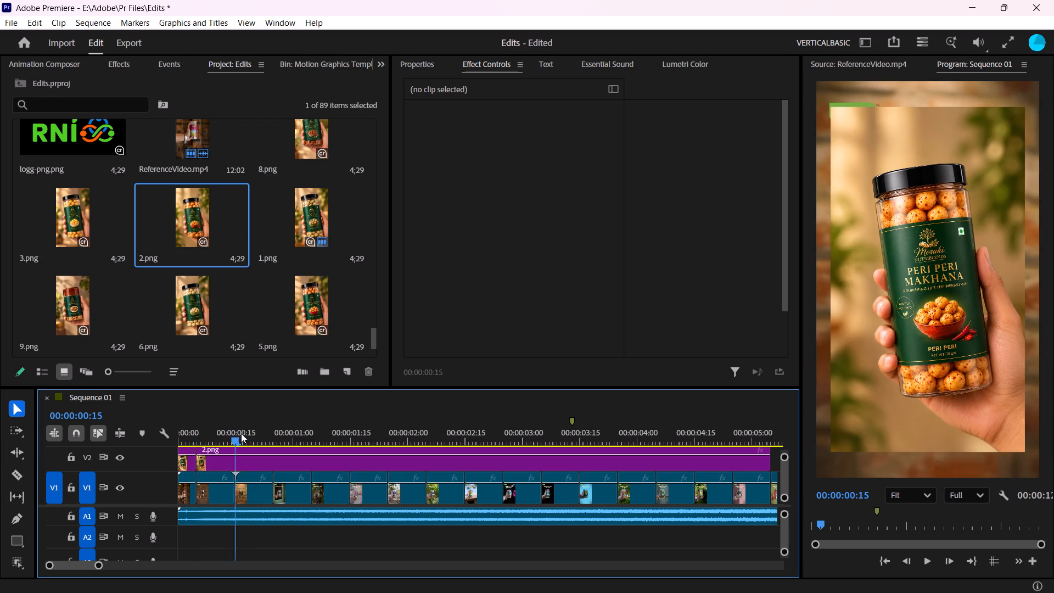
{"action": "left_click_drag", "start_coordinate": [241, 433], "coordinate": [234, 433], "text": "shift"}
{"action": "left_click", "coordinate": [267, 472]}
{"action": "left_click", "coordinate": [260, 458]}
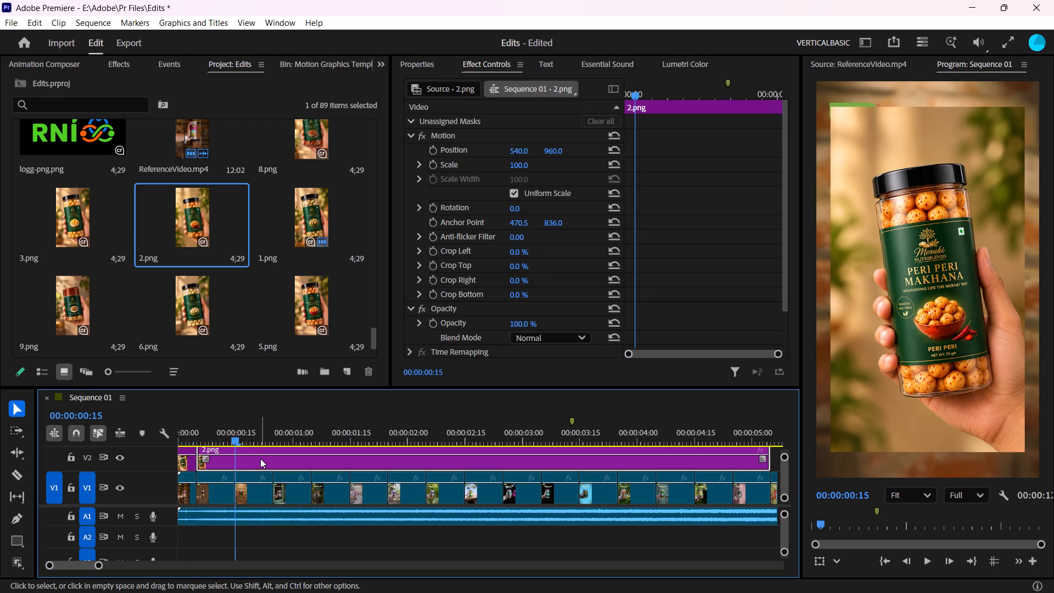
{"action": "key", "text": "c"}
{"action": "left_click", "coordinate": [269, 467]}
{"action": "key", "text": "x"}
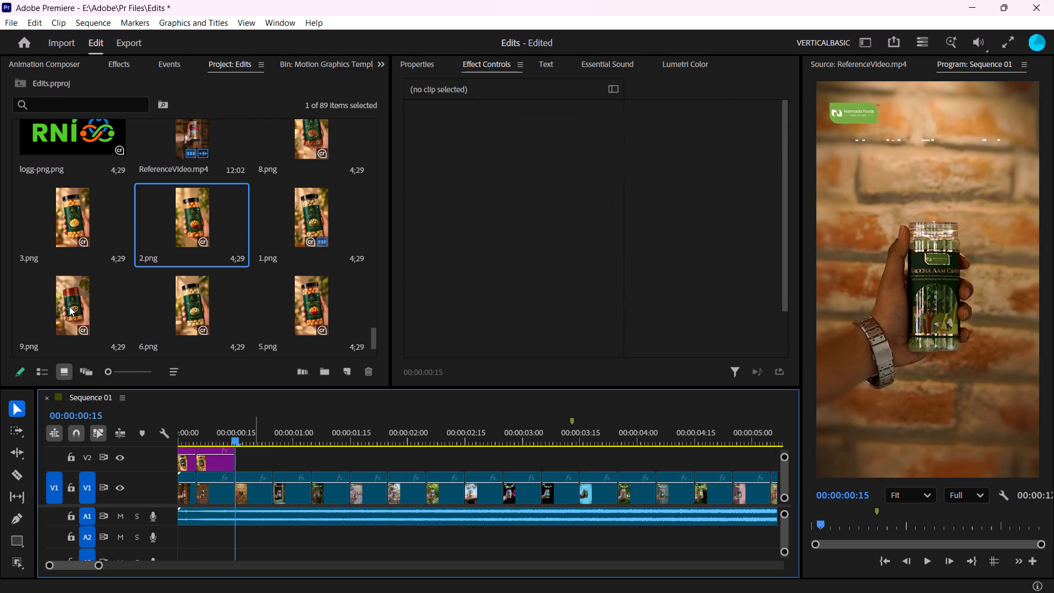
Add 3.png on V2 directly after 2.png, cut it at 00:00:00:25 and remove the excess.
{"action": "left_click_drag", "start_coordinate": [73, 228], "coordinate": [244, 461]}
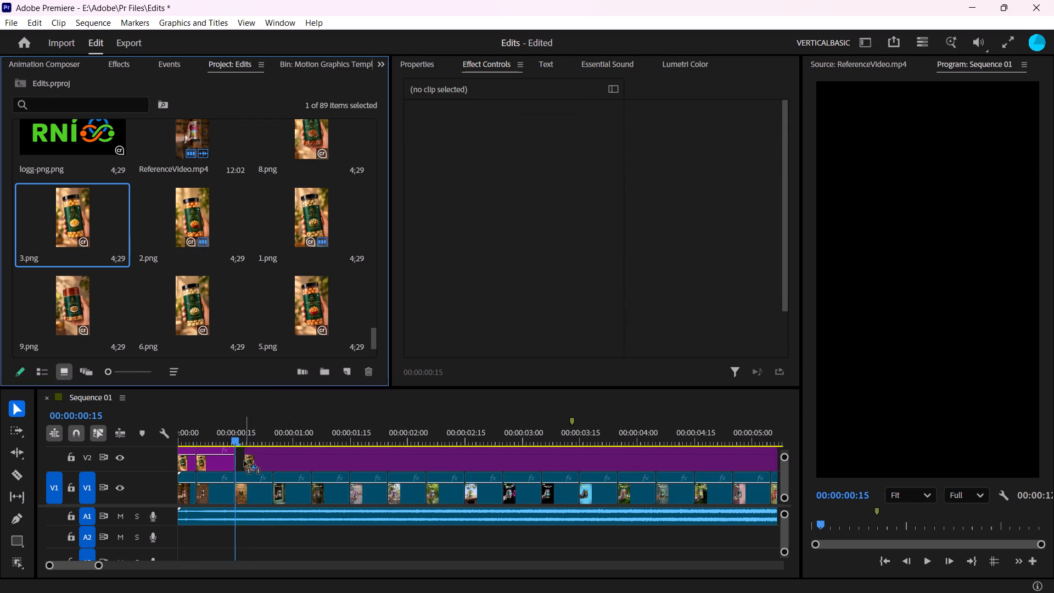
{"action": "left_click_drag", "start_coordinate": [244, 461], "coordinate": [242, 461]}
{"action": "left_click", "coordinate": [268, 429], "text": "shift"}
{"action": "left_click", "coordinate": [295, 469]}
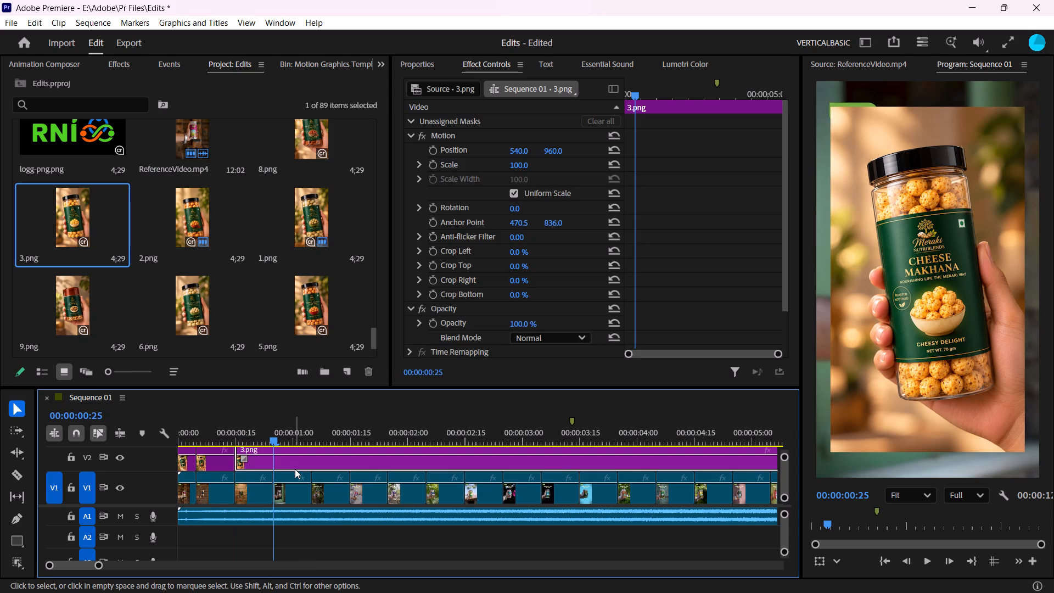
{"action": "key", "text": "c"}
{"action": "left_click", "coordinate": [311, 463]}
{"action": "key", "text": "x"}
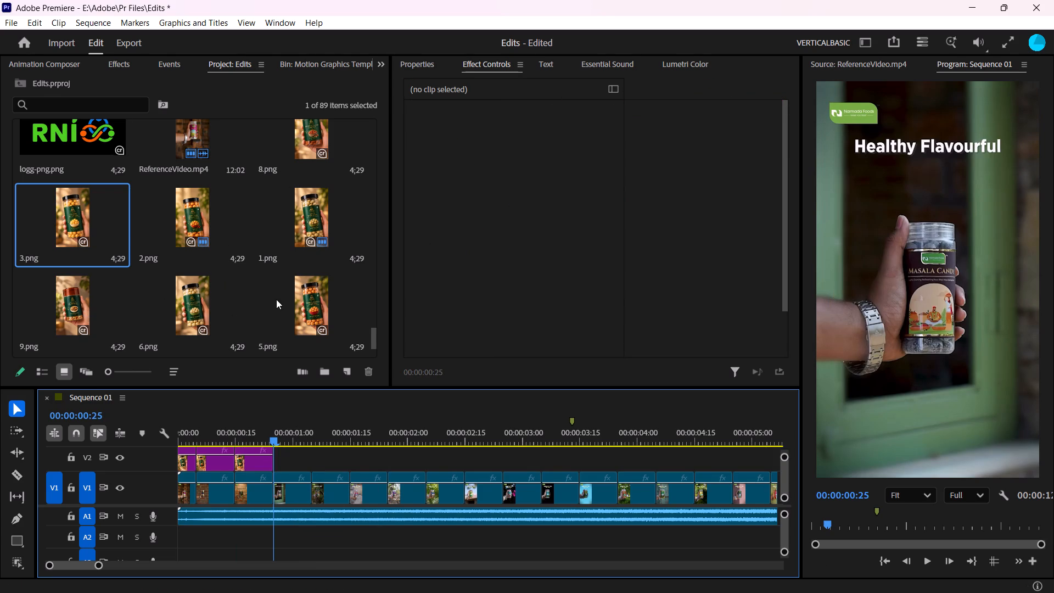
Add 4.png on V2 directly after 3.png, cut it at 00:00:01:05 and remove the excess.
{"action": "scroll", "coordinate": [276, 299], "scroll_direction": "down", "scroll_amount": 1}
{"action": "left_click_drag", "start_coordinate": [183, 304], "coordinate": [280, 467]}
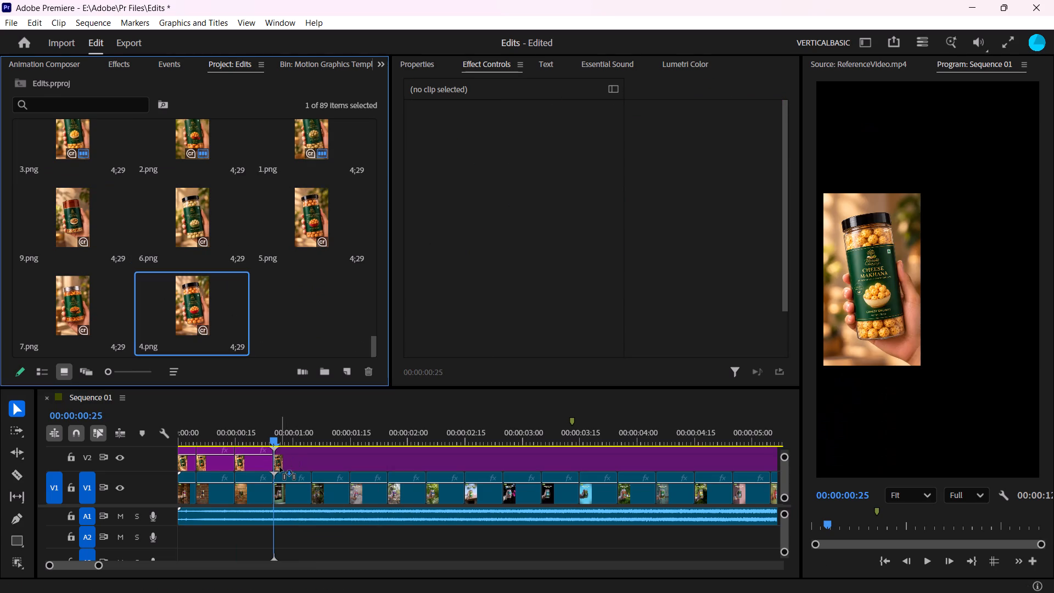
{"action": "left_click_drag", "start_coordinate": [280, 467], "coordinate": [278, 466]}
{"action": "left_click", "coordinate": [314, 432], "text": "shift"}
{"action": "left_click", "coordinate": [329, 456]}
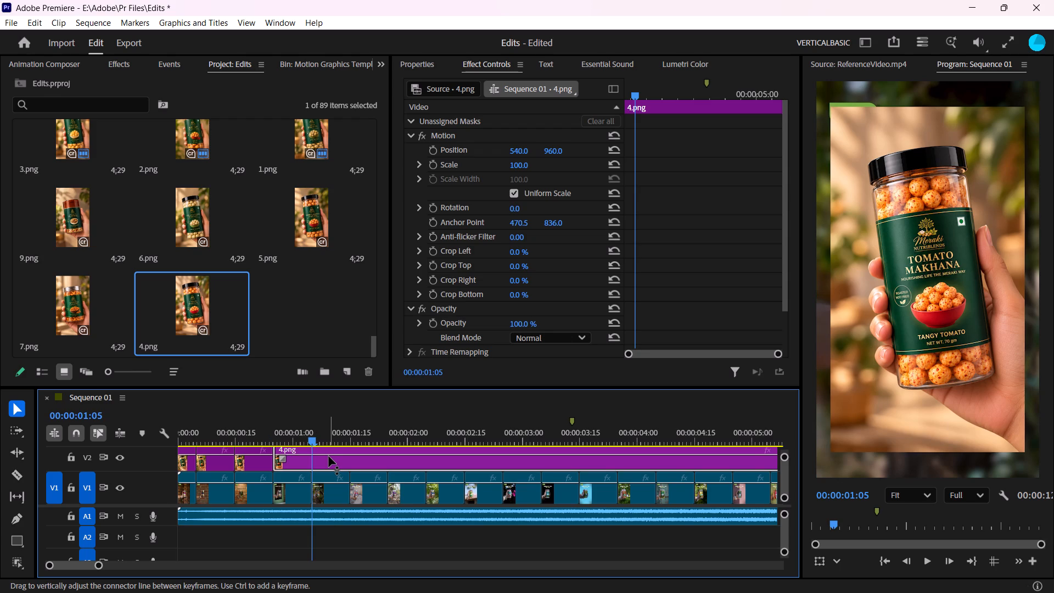
{"action": "key", "text": "c"}
{"action": "left_click", "coordinate": [350, 463]}
{"action": "key", "text": "x"}
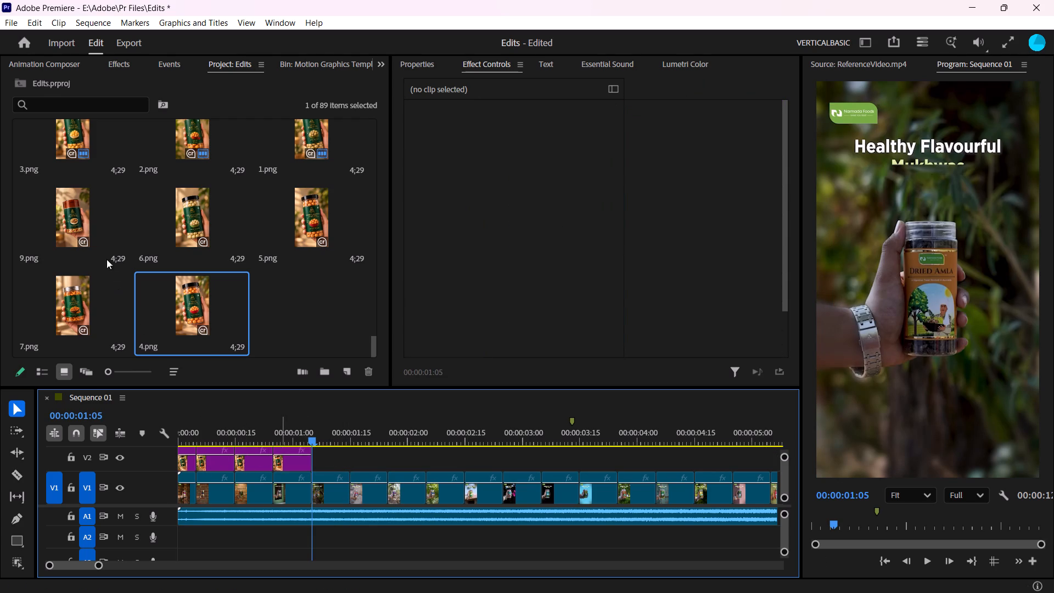
Add 5.png on V2 directly after 4.png, cut it at 00:00:01:15 and remove the excess.
{"action": "left_click_drag", "start_coordinate": [313, 210], "coordinate": [312, 457]}
{"action": "left_click", "coordinate": [356, 434], "text": "shift"}
{"action": "left_click", "coordinate": [368, 460]}
{"action": "key", "text": "c"}
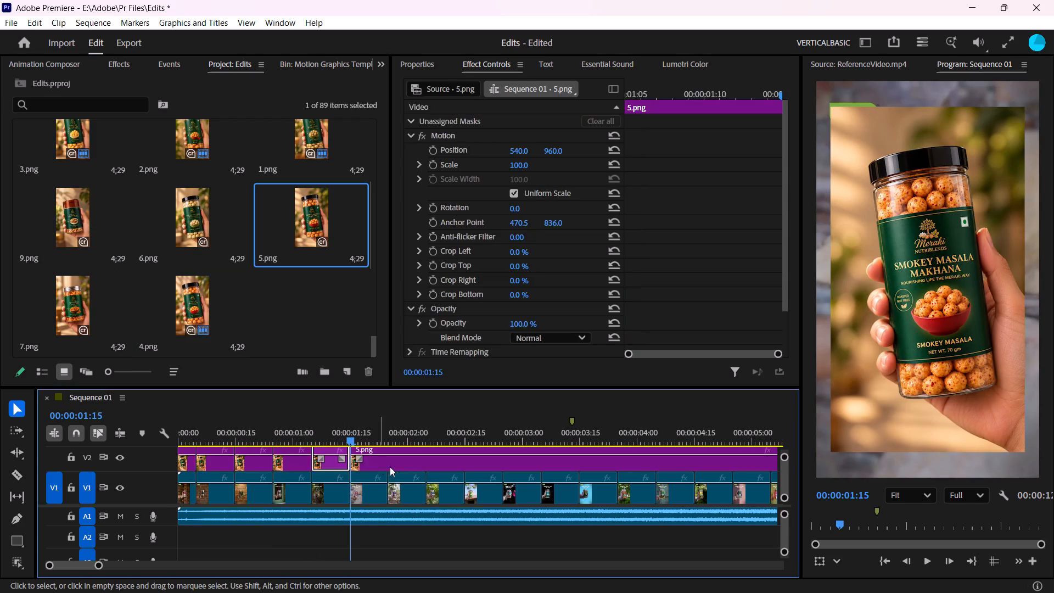
{"action": "left_click", "coordinate": [394, 467]}
{"action": "key", "text": "x"}
Add 6.png on V2 directly after 5.png, cut it at 00:00:01:25 and remove the excess.
{"action": "left_click_drag", "start_coordinate": [195, 230], "coordinate": [407, 501]}
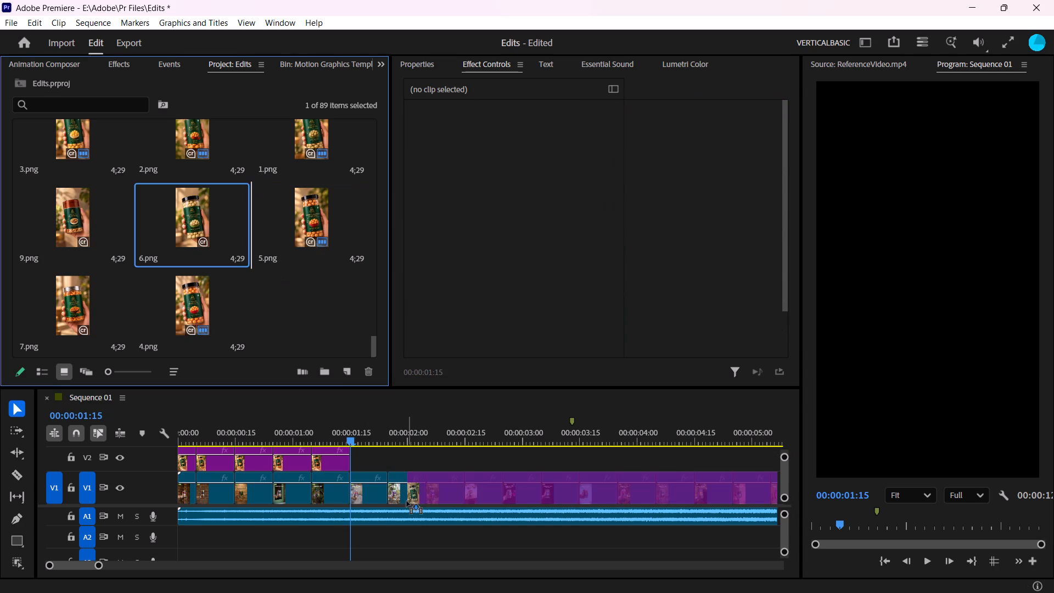
{"action": "left_click_drag", "start_coordinate": [407, 501], "coordinate": [357, 467]}
{"action": "left_click", "coordinate": [391, 434], "text": "shift"}
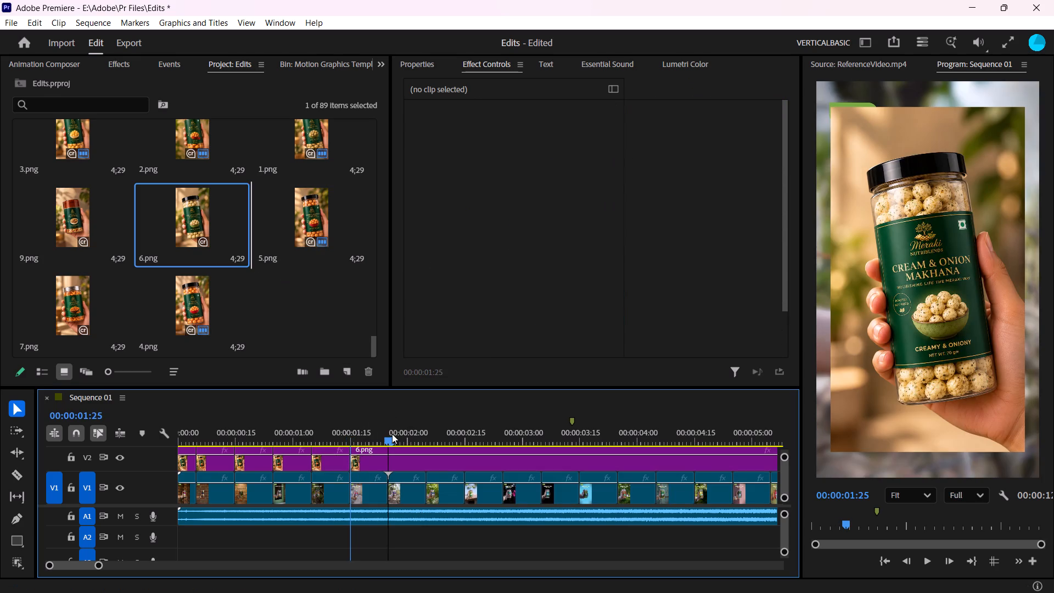
{"action": "left_click", "coordinate": [410, 459]}
{"action": "key", "text": "c"}
{"action": "left_click", "coordinate": [428, 464]}
{"action": "key", "text": "x"}
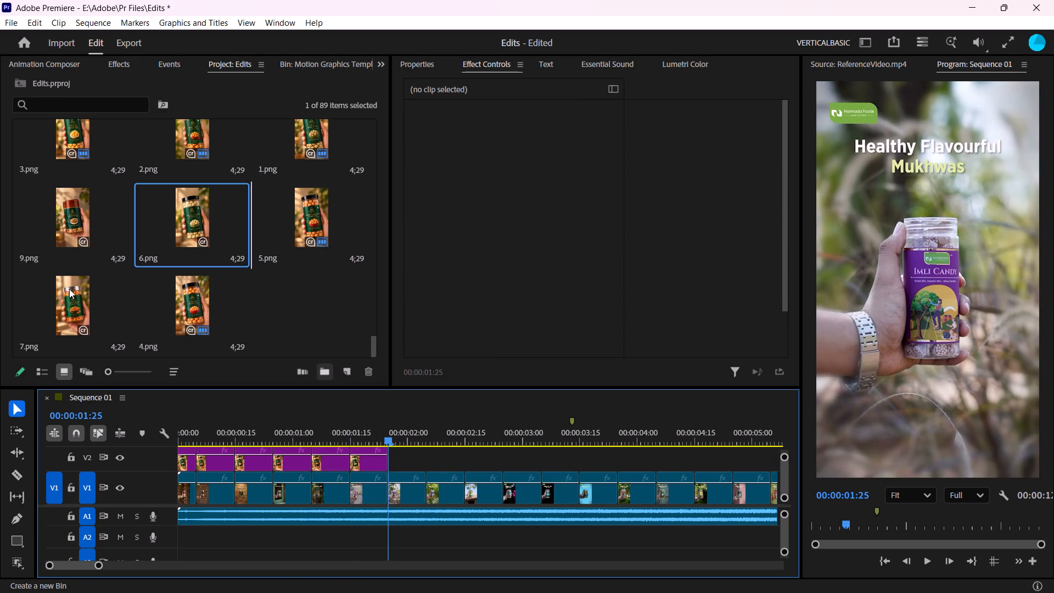
Add 7.png on V2 directly after 6.png, cut it at 00:00:02:05 and remove the excess.
{"action": "left_click_drag", "start_coordinate": [69, 289], "coordinate": [395, 460]}
{"action": "left_click_drag", "start_coordinate": [418, 429], "coordinate": [427, 429], "text": "shift"}
{"action": "left_click", "coordinate": [438, 465]}
{"action": "key", "text": "c"}
{"action": "left_click", "coordinate": [460, 462]}
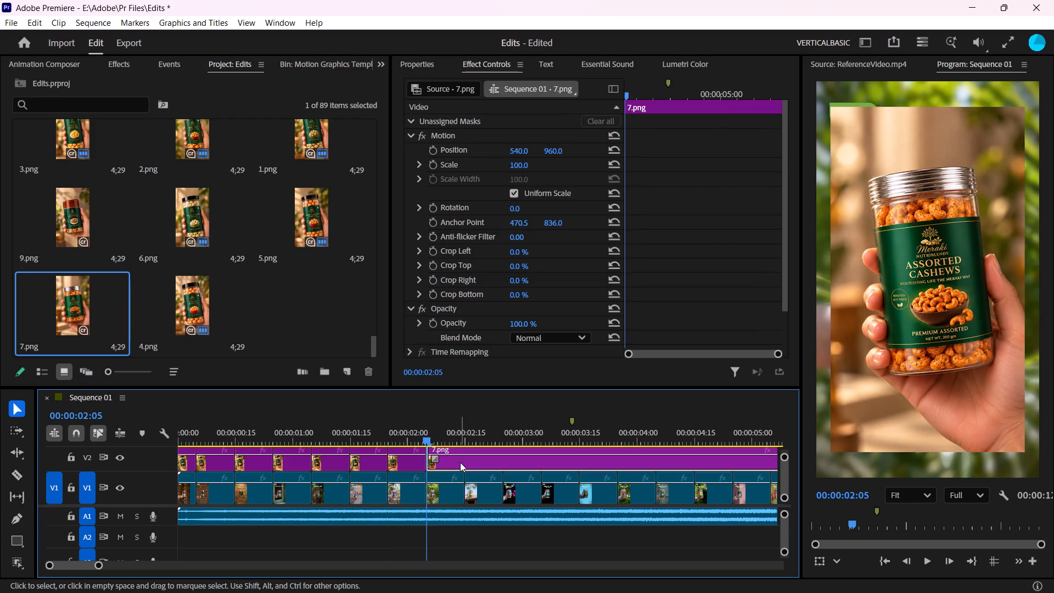
{"action": "key", "text": "x"}
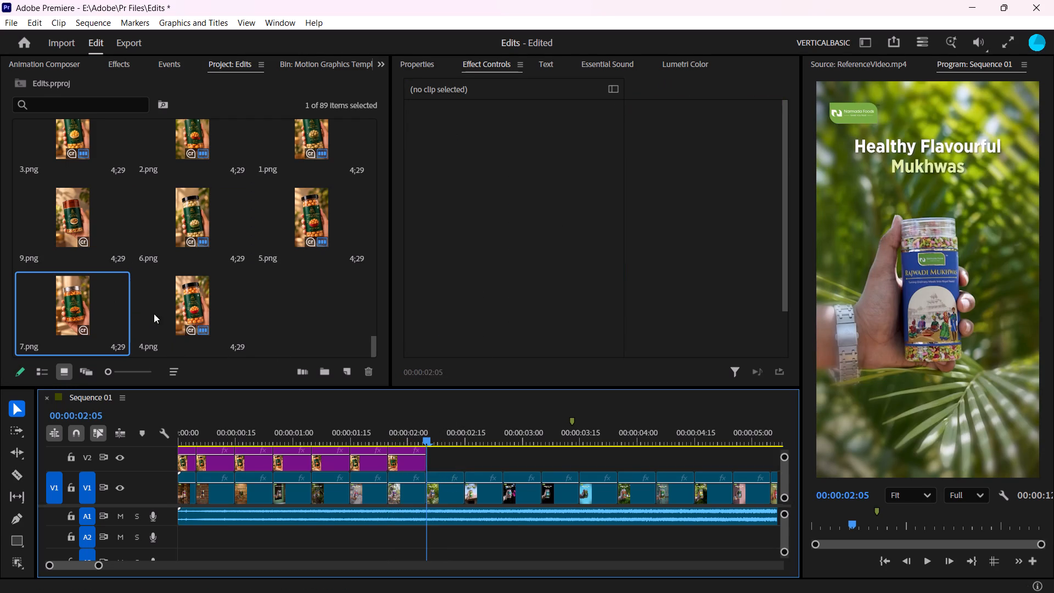
Add 8.png on V2 directly after 7.png, cut it at 00:00:02:15 and remove the excess.
{"action": "scroll", "coordinate": [251, 278], "scroll_direction": "up", "scroll_amount": 2}
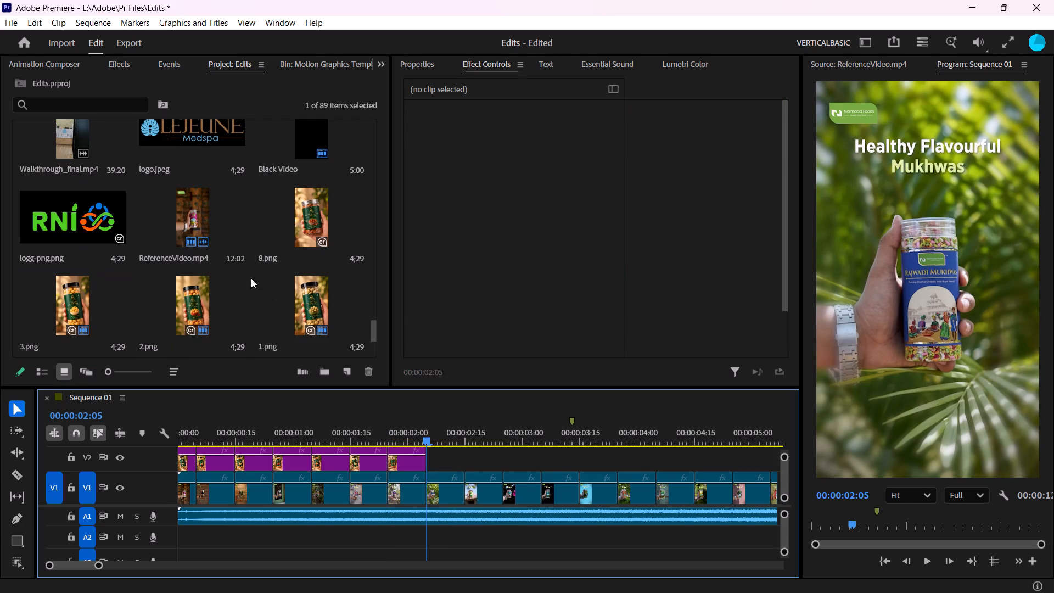
{"action": "left_click_drag", "start_coordinate": [305, 221], "coordinate": [414, 407]}
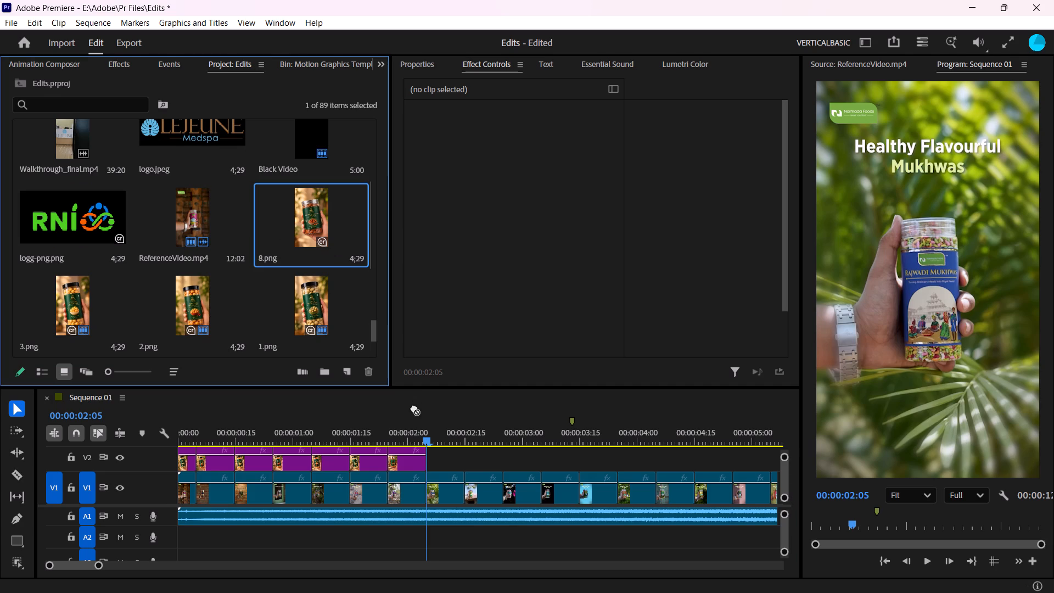
{"action": "left_click_drag", "start_coordinate": [414, 407], "coordinate": [434, 461]}
{"action": "left_click", "coordinate": [463, 435], "text": "shift"}
{"action": "left_click", "coordinate": [475, 455]}
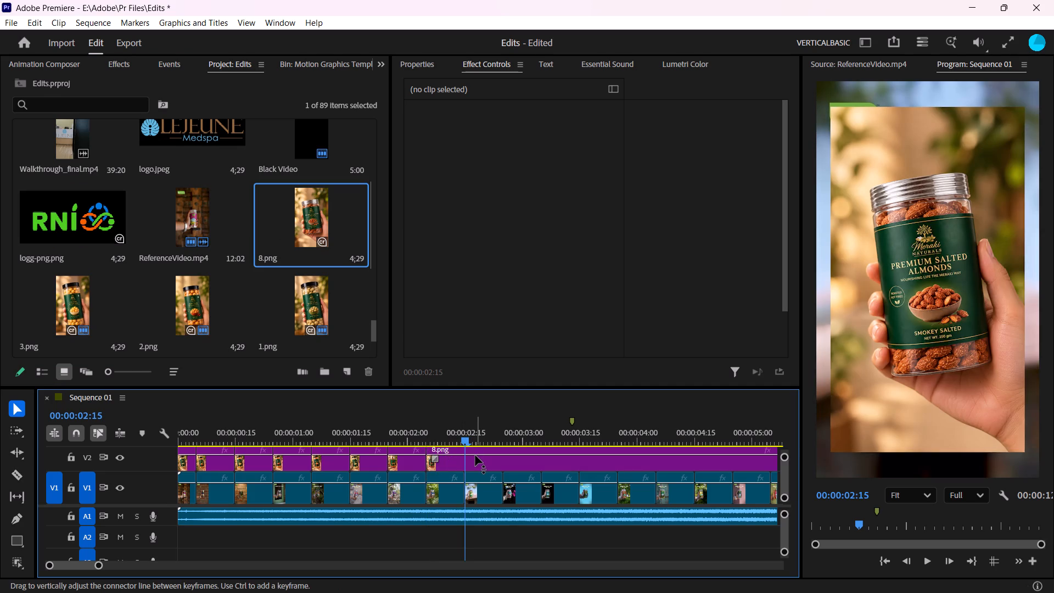
{"action": "key", "text": "x"}
{"action": "key", "text": "ctrl+z"}
{"action": "left_click", "coordinate": [475, 457]}
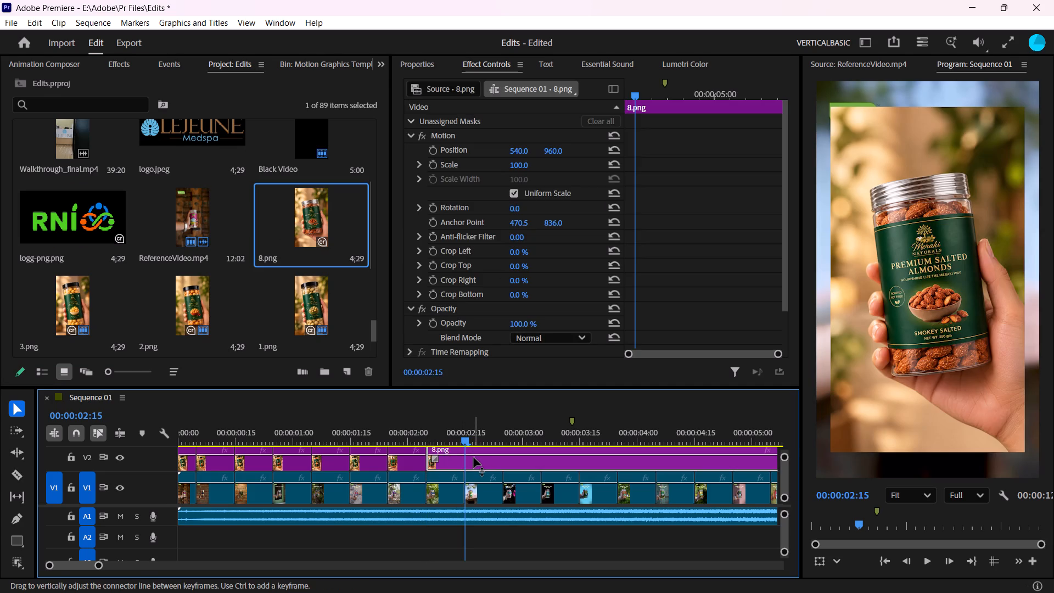
{"action": "key", "text": "c"}
{"action": "left_click", "coordinate": [483, 465]}
{"action": "key", "text": "x"}
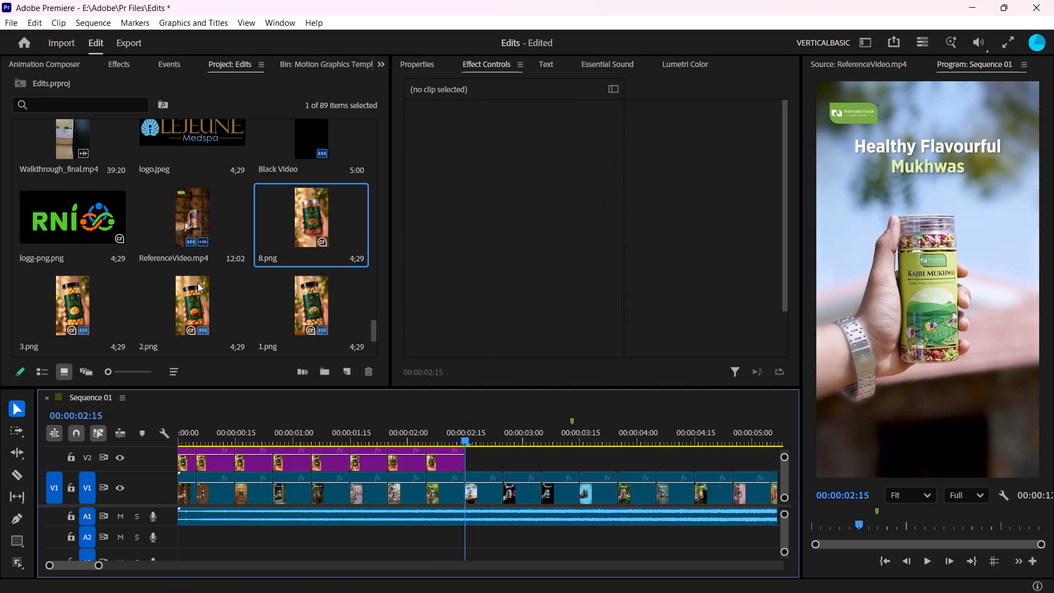
Add 9.png on V2 directly after 8.png, cut it at 00:00:02:25 and remove the excess.
{"action": "scroll", "coordinate": [234, 294], "scroll_direction": "down", "scroll_amount": 1}
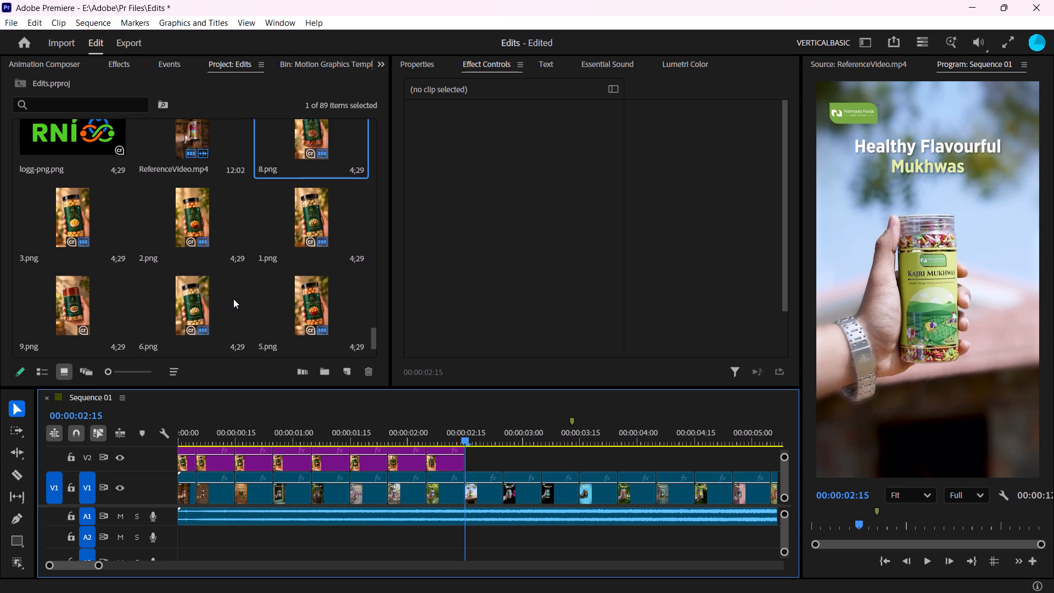
{"action": "left_click_drag", "start_coordinate": [85, 299], "coordinate": [473, 464]}
{"action": "left_click_drag", "start_coordinate": [498, 439], "coordinate": [506, 439], "text": "shift"}
{"action": "left_click", "coordinate": [524, 465]}
{"action": "key", "text": "c"}
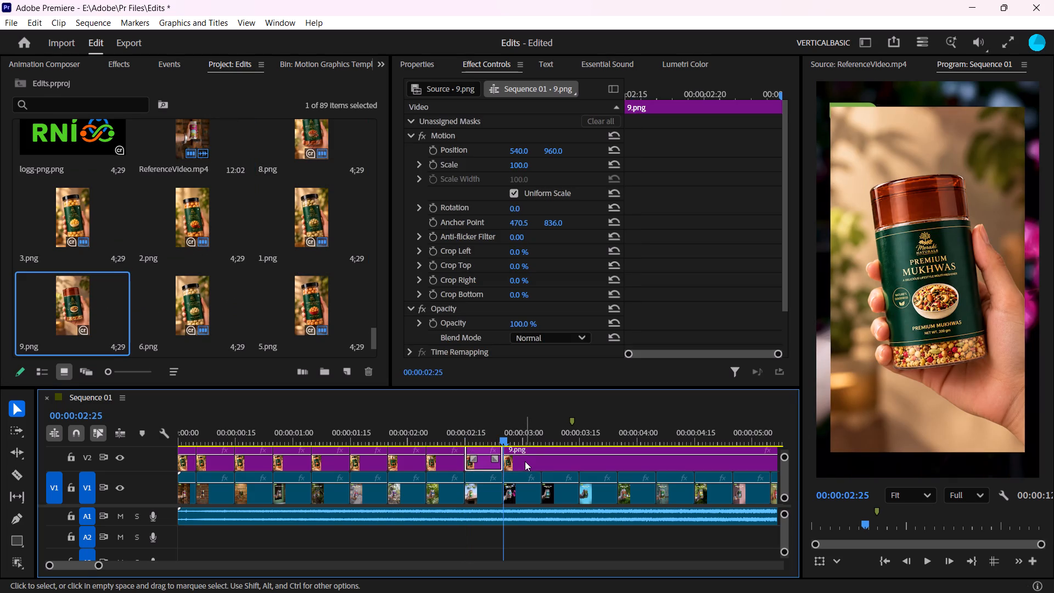
{"action": "left_click", "coordinate": [548, 471]}
{"action": "key", "text": "x"}
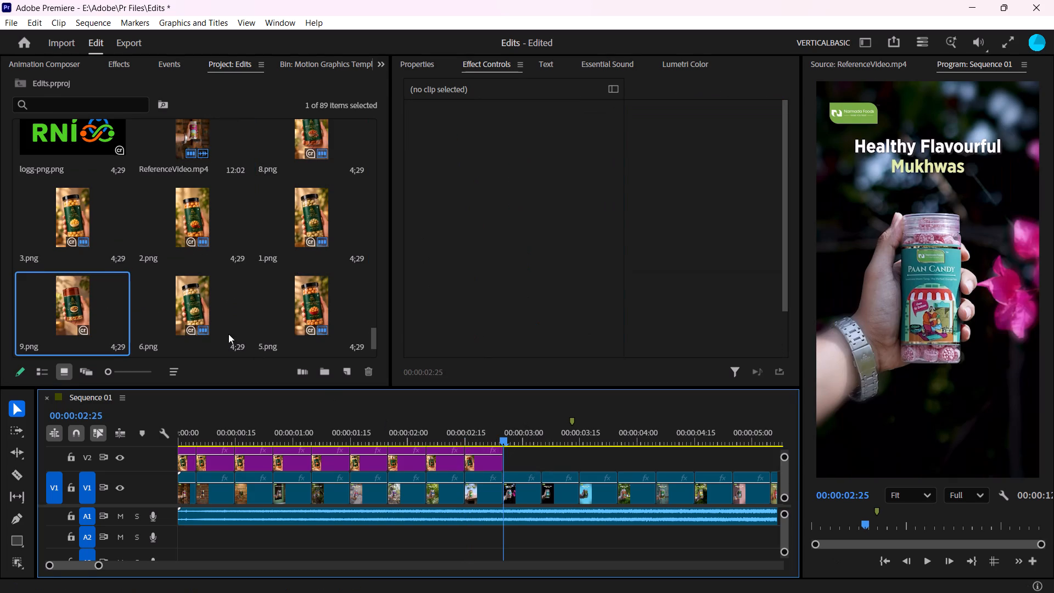
Duplicate the short opening 1.png clip on V2 directly after 9.png and extend its end to the reference cut at 00:00:03:05.
{"action": "scroll", "coordinate": [211, 320], "scroll_direction": "down", "scroll_amount": 2}
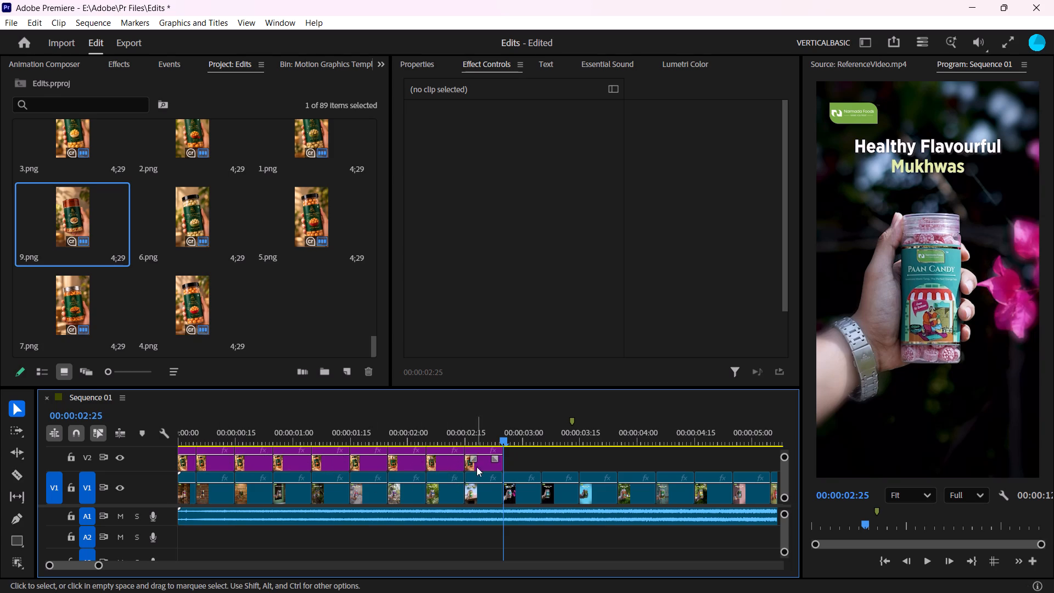
{"action": "left_click_drag", "start_coordinate": [189, 467], "coordinate": [491, 464], "text": "alt"}
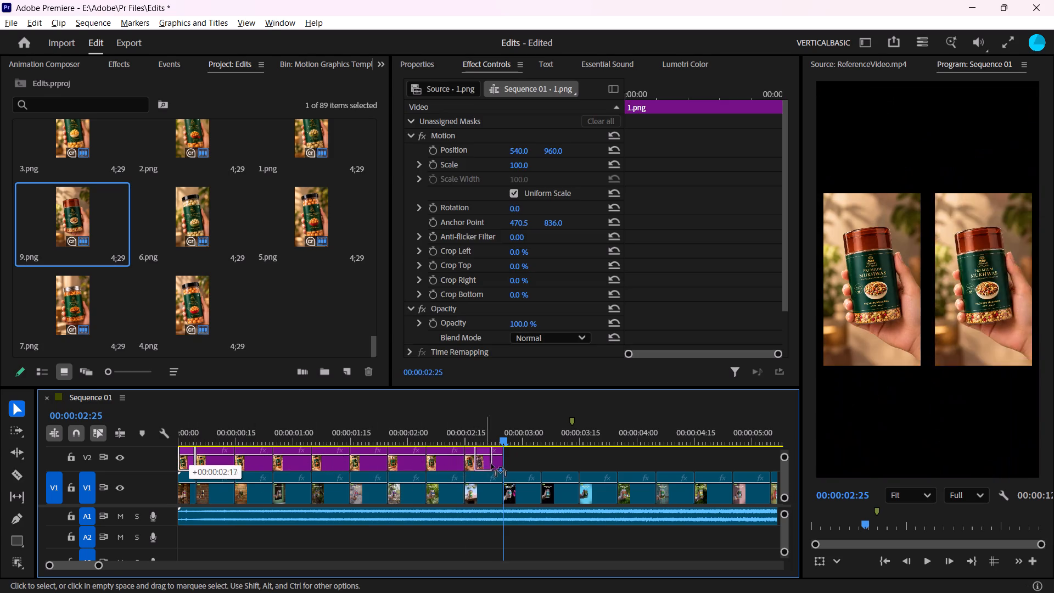
{"action": "left_click_drag", "start_coordinate": [491, 464], "coordinate": [512, 464], "text": "alt"}
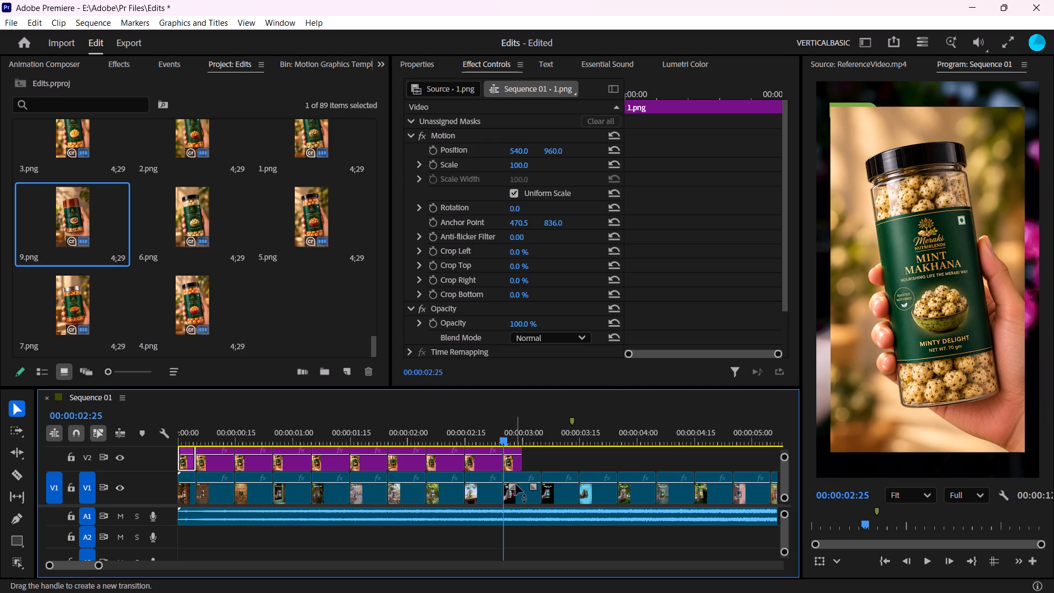
{"action": "left_click_drag", "start_coordinate": [526, 461], "coordinate": [543, 461]}
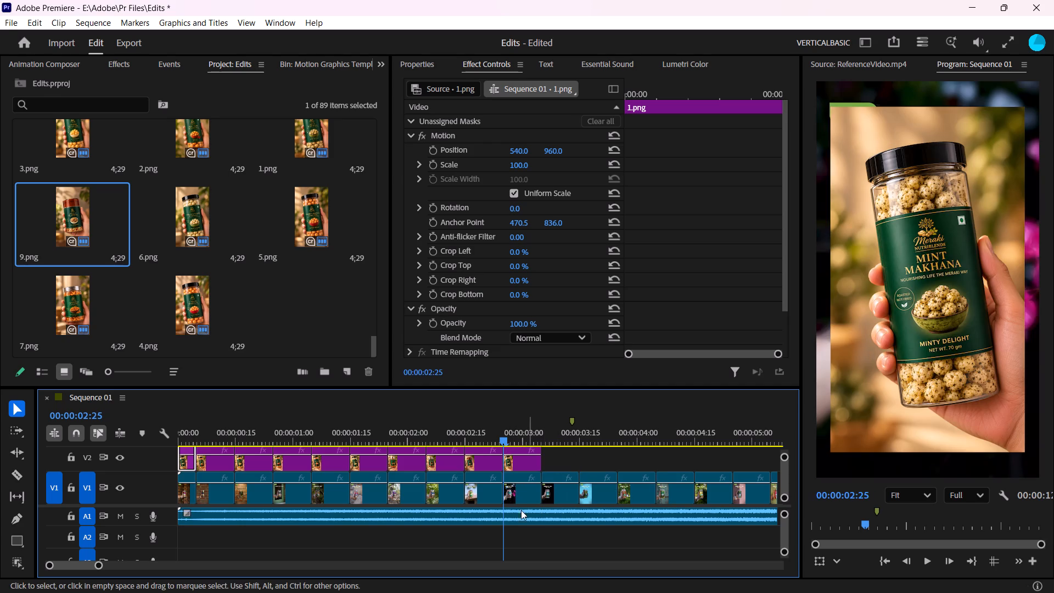
Duplicate the 2.png, 3.png, 4.png and 5.png clips on V2 in order, directly after the copied 1.png.
{"action": "left_click_drag", "start_coordinate": [217, 464], "coordinate": [586, 466], "text": "alt"}
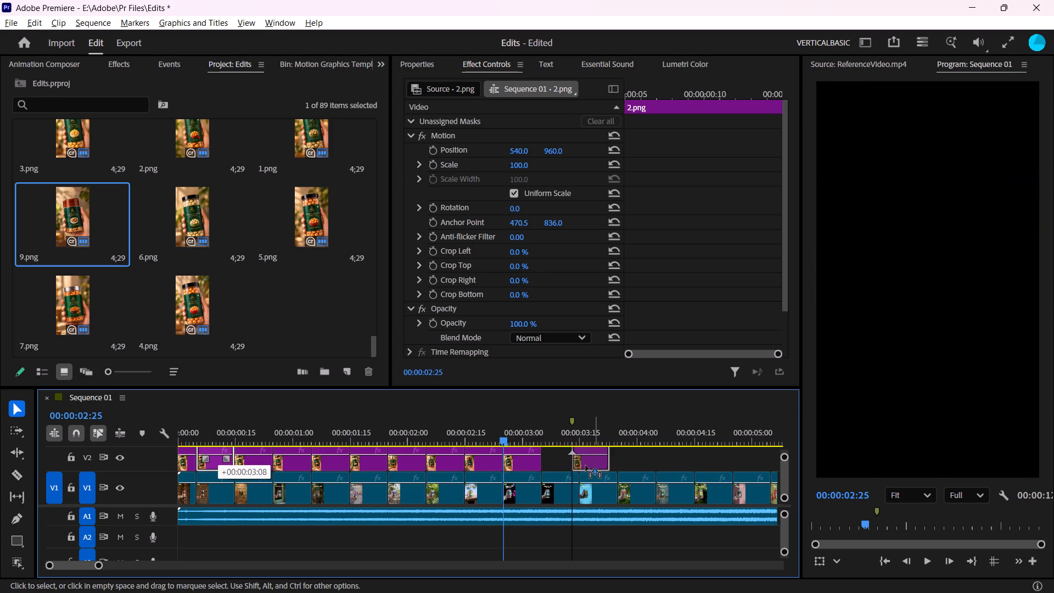
{"action": "left_click_drag", "start_coordinate": [586, 466], "coordinate": [569, 463], "text": "alt"}
{"action": "left_click", "coordinate": [585, 463]}
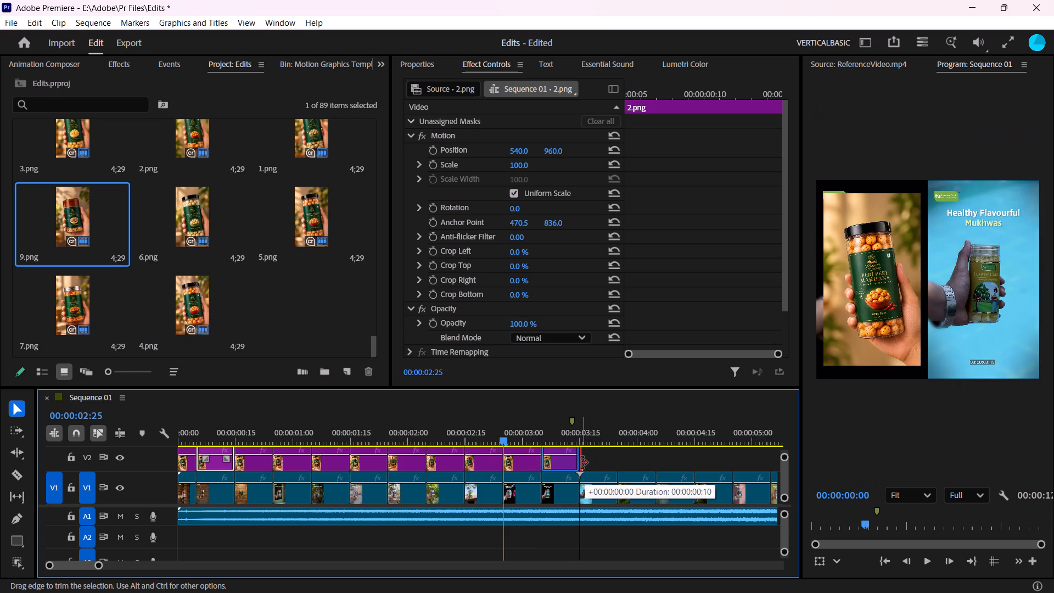
{"action": "left_click_drag", "start_coordinate": [252, 462], "coordinate": [589, 462], "text": "alt"}
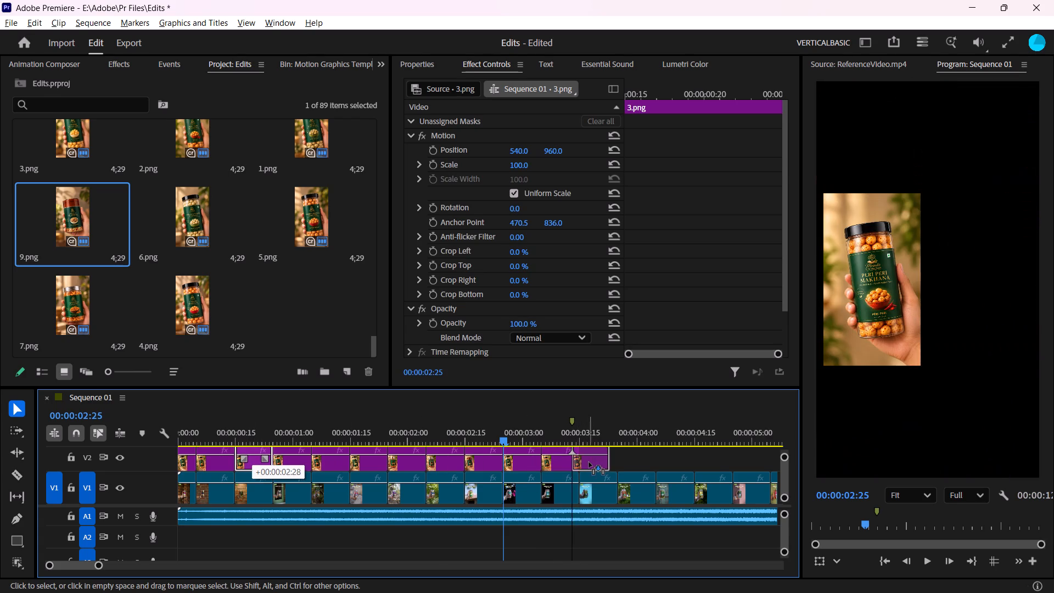
{"action": "left_click_drag", "start_coordinate": [589, 462], "coordinate": [598, 461], "text": "alt"}
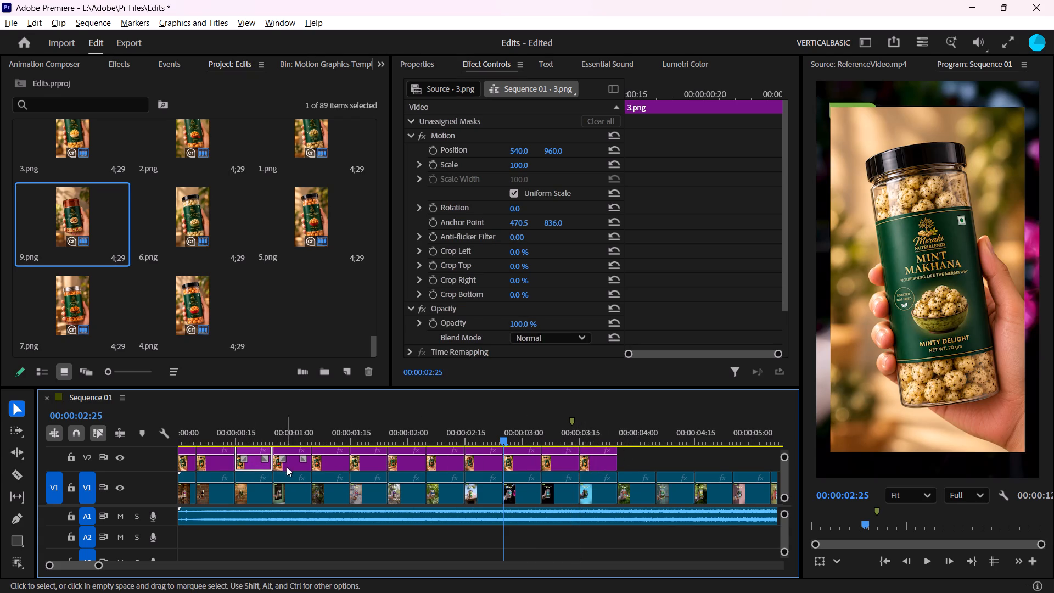
{"action": "left_click_drag", "start_coordinate": [293, 466], "coordinate": [641, 465], "text": "alt"}
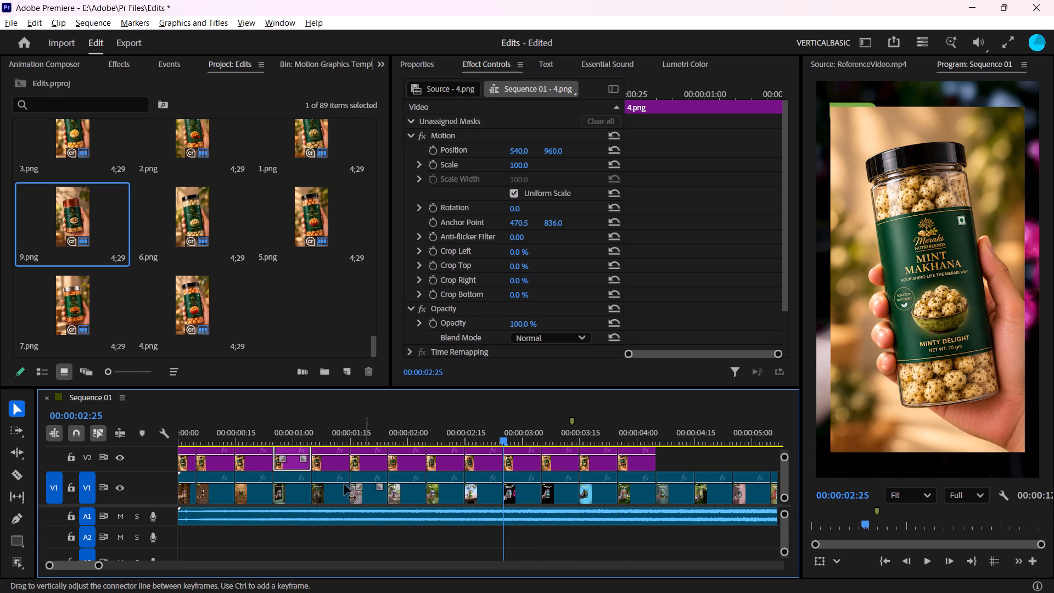
{"action": "left_click_drag", "start_coordinate": [329, 466], "coordinate": [673, 466], "text": "alt"}
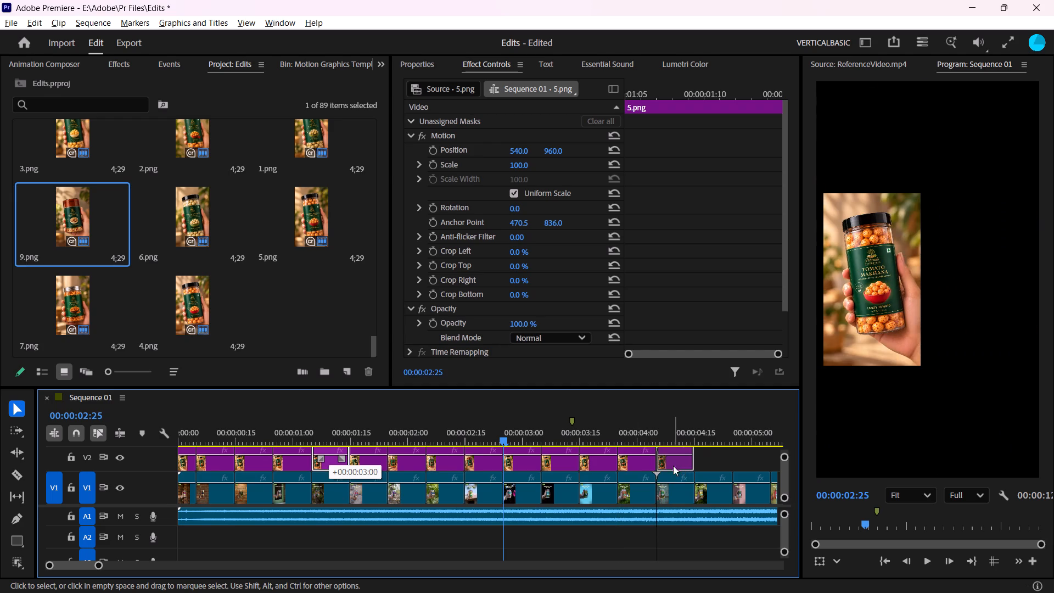
Duplicate the 6.png, 7.png, 8.png and 9.png clips on V2 in order, directly after the copied 5.png.
{"action": "left_click_drag", "start_coordinate": [366, 463], "coordinate": [697, 463], "text": "alt"}
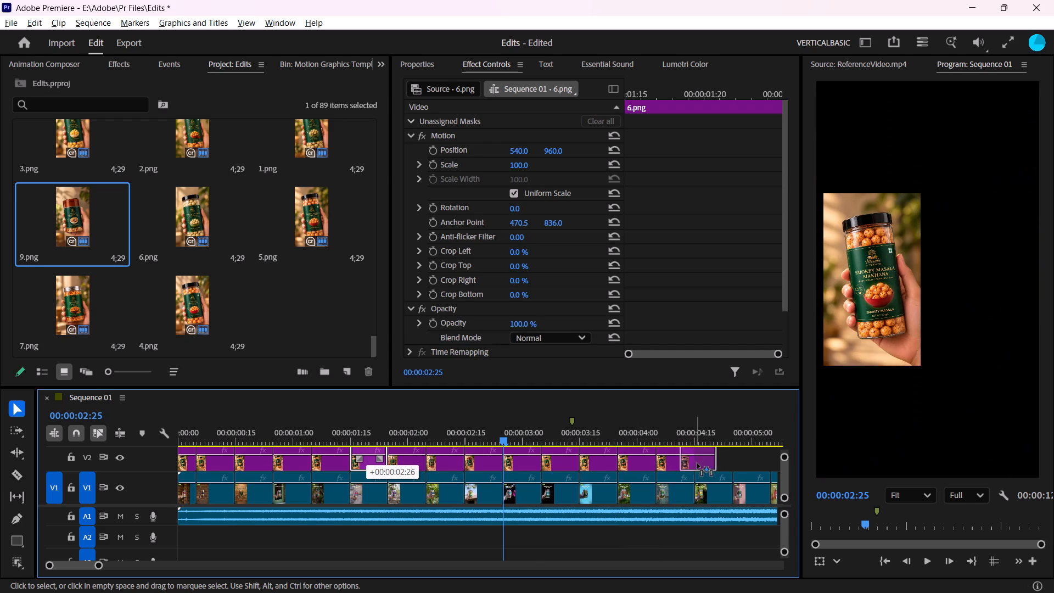
{"action": "left_click_drag", "start_coordinate": [697, 463], "coordinate": [710, 463], "text": "alt"}
{"action": "left_click_drag", "start_coordinate": [408, 468], "coordinate": [681, 468], "text": "alt"}
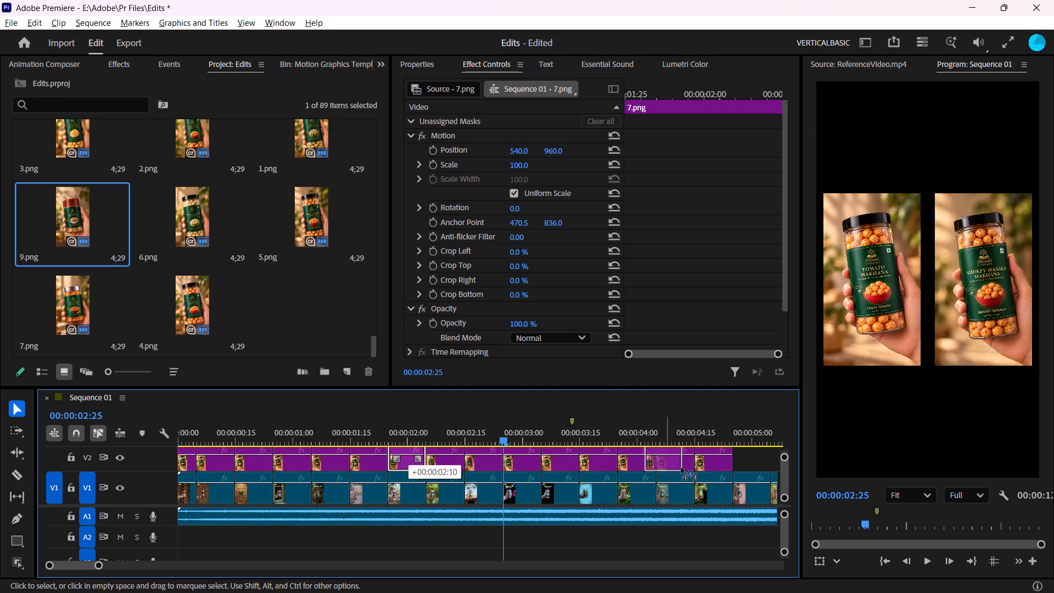
{"action": "left_click_drag", "start_coordinate": [681, 468], "coordinate": [759, 468], "text": "alt"}
{"action": "scroll", "coordinate": [562, 479], "scroll_direction": "down", "scroll_amount": 2}
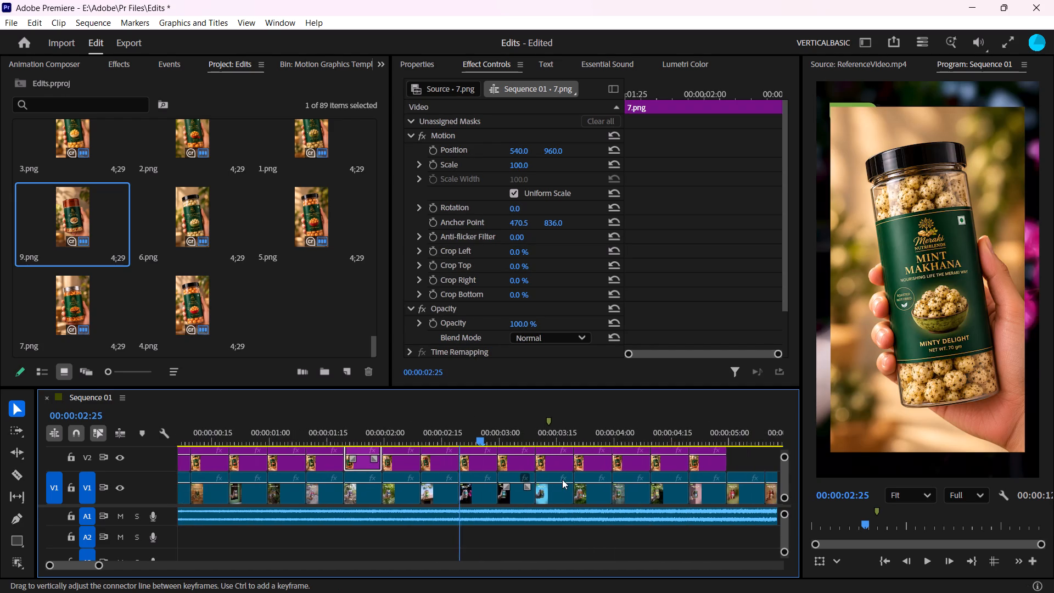
{"action": "scroll", "coordinate": [562, 479], "scroll_direction": "down", "scroll_amount": 3}
{"action": "left_click_drag", "start_coordinate": [332, 466], "coordinate": [647, 466], "text": "alt"}
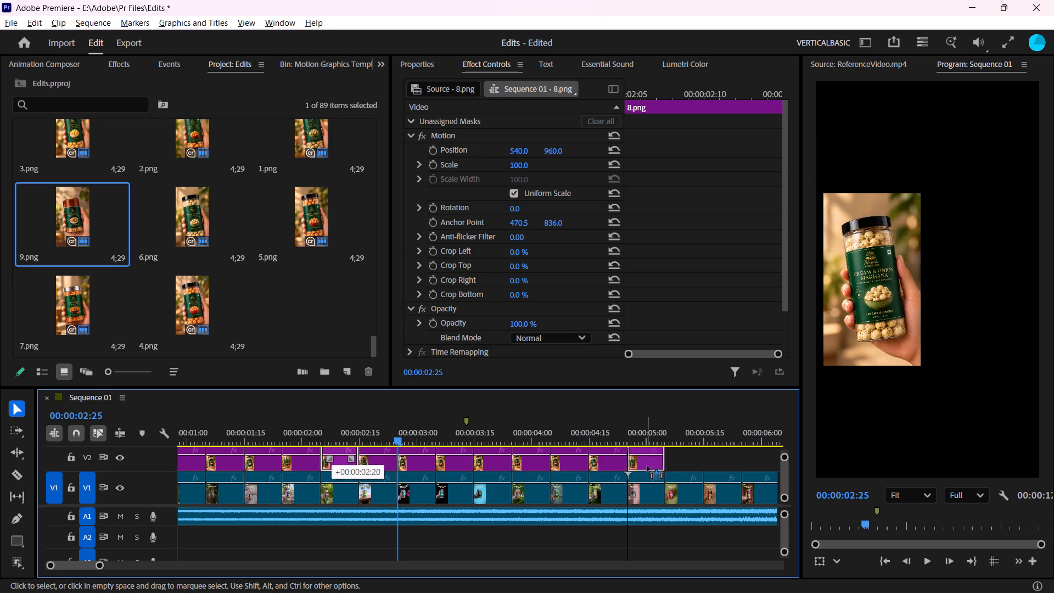
{"action": "left_click_drag", "start_coordinate": [647, 466], "coordinate": [674, 465], "text": "alt"}
{"action": "left_click_drag", "start_coordinate": [379, 463], "coordinate": [663, 458], "text": "alt"}
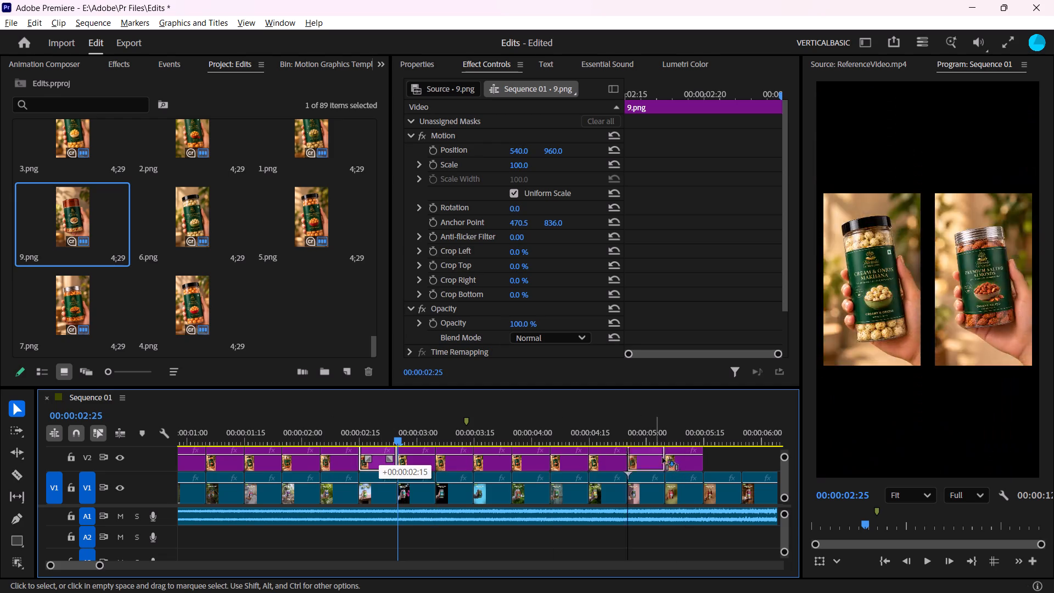
{"action": "left_click_drag", "start_coordinate": [663, 458], "coordinate": [722, 458], "text": "alt"}
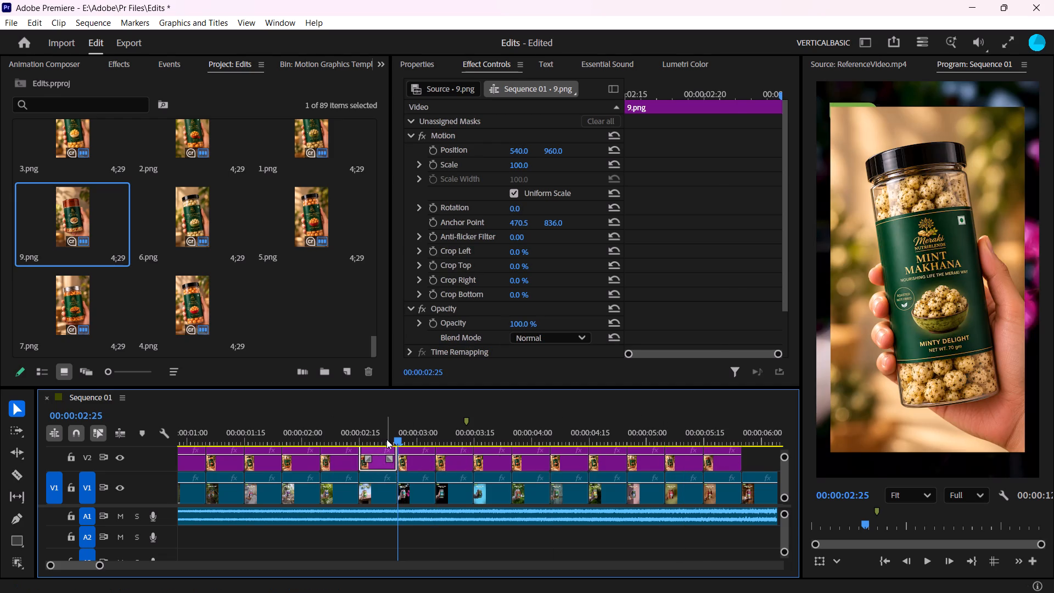
Start a third round on V2 by duplicating the second-round 1.png to 5.png clips in order, directly after the last 9.png.
{"action": "left_click_drag", "start_coordinate": [386, 439], "coordinate": [408, 443]}
{"action": "scroll", "coordinate": [525, 466], "scroll_direction": "down", "scroll_amount": 5, "text": "alt"}
{"action": "scroll", "coordinate": [535, 466], "scroll_direction": "down", "scroll_amount": 6}
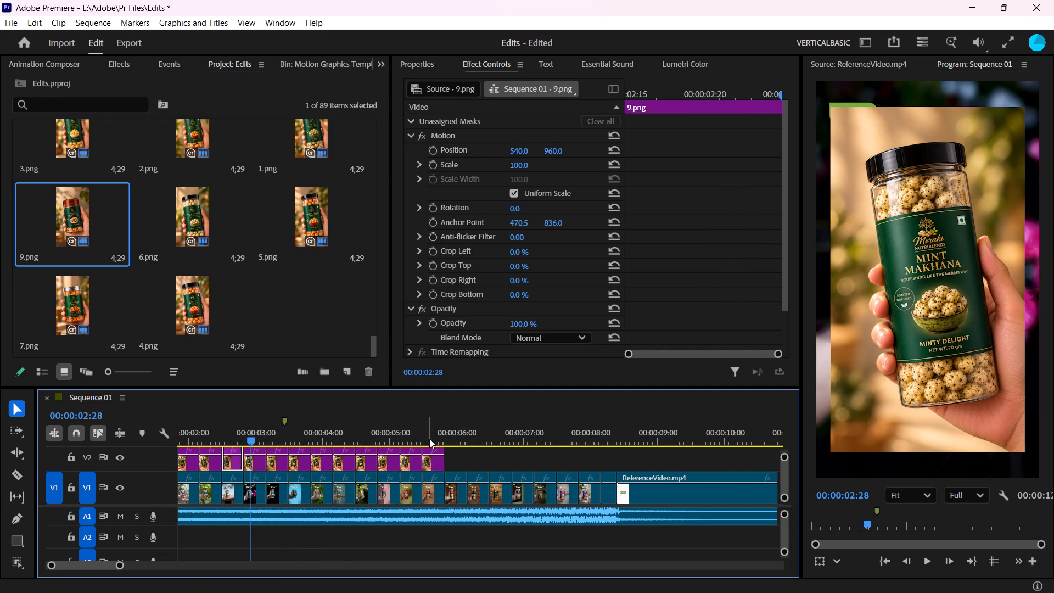
{"action": "left_click", "coordinate": [430, 436]}
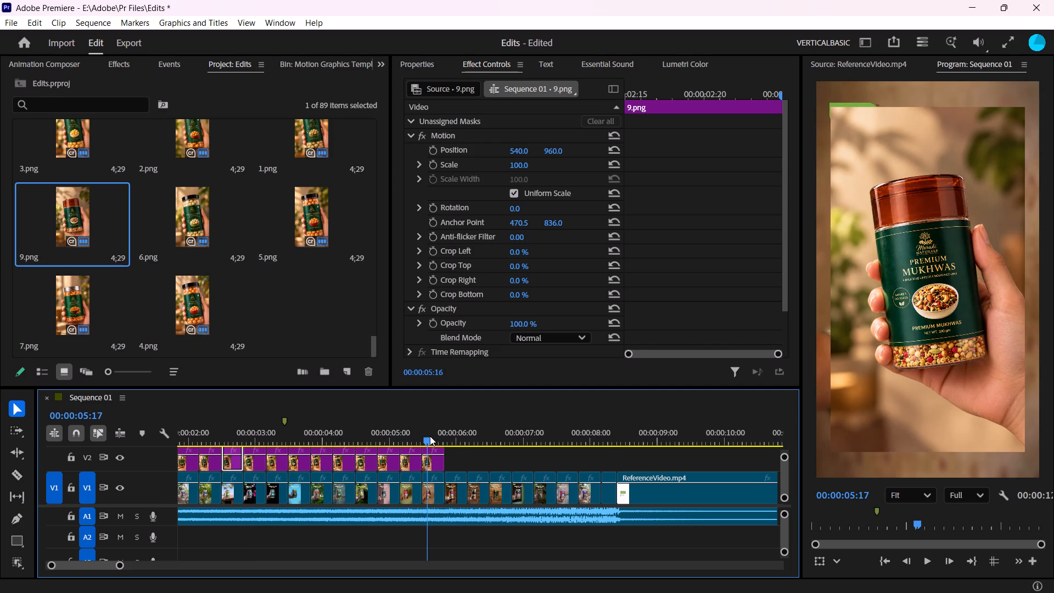
{"action": "left_click", "coordinate": [237, 433]}
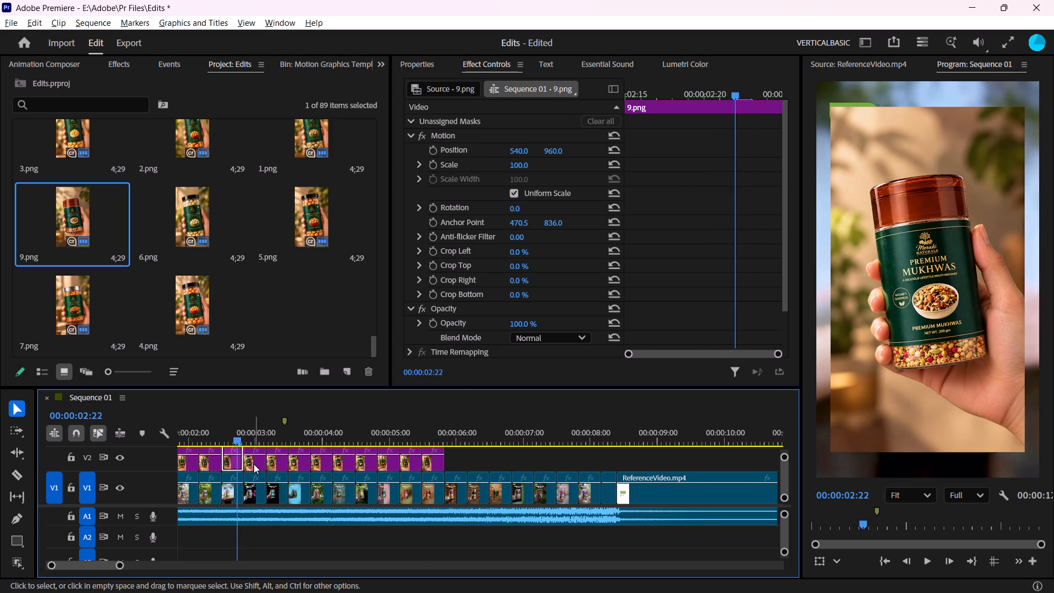
{"action": "left_click_drag", "start_coordinate": [254, 464], "coordinate": [453, 464], "text": "alt"}
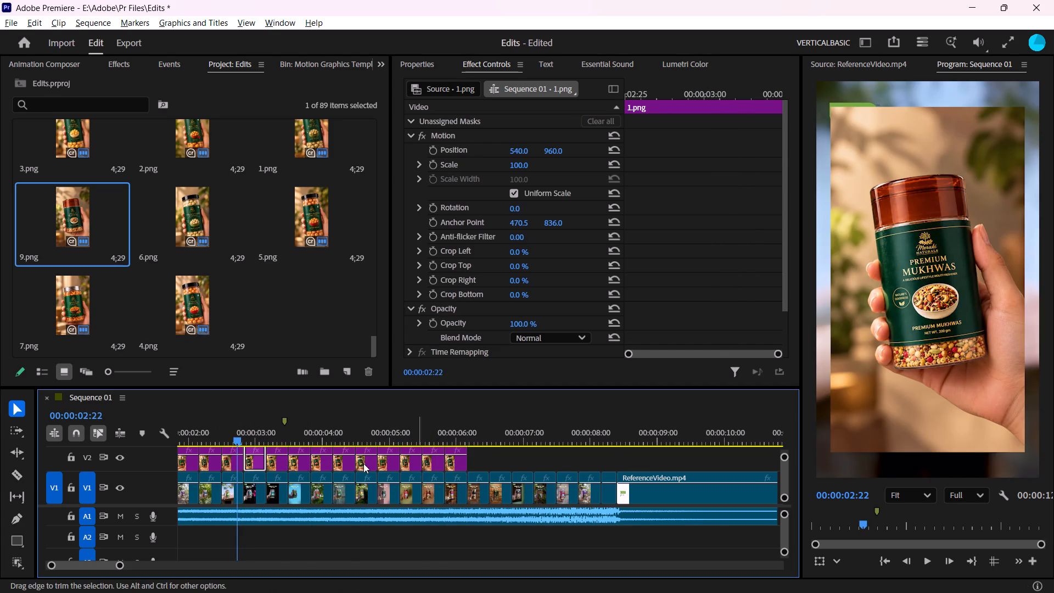
{"action": "left_click_drag", "start_coordinate": [276, 465], "coordinate": [476, 462], "text": "alt"}
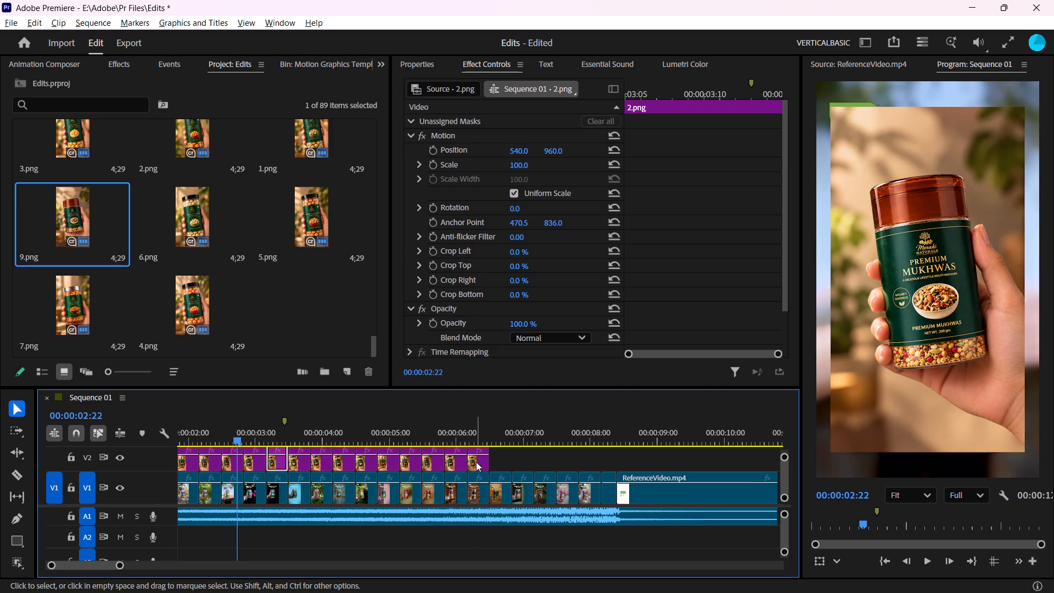
{"action": "left_click_drag", "start_coordinate": [298, 467], "coordinate": [504, 467], "text": "alt"}
{"action": "left_click_drag", "start_coordinate": [319, 465], "coordinate": [517, 454], "text": "alt"}
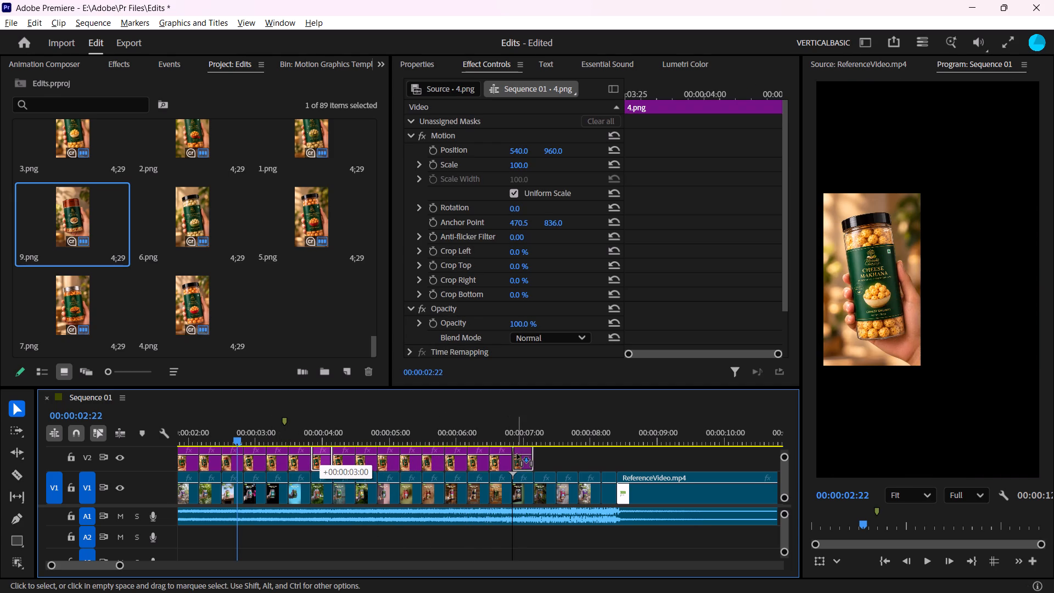
{"action": "left_click_drag", "start_coordinate": [517, 454], "coordinate": [521, 455], "text": "alt"}
{"action": "left_click_drag", "start_coordinate": [345, 461], "coordinate": [546, 461], "text": "alt"}
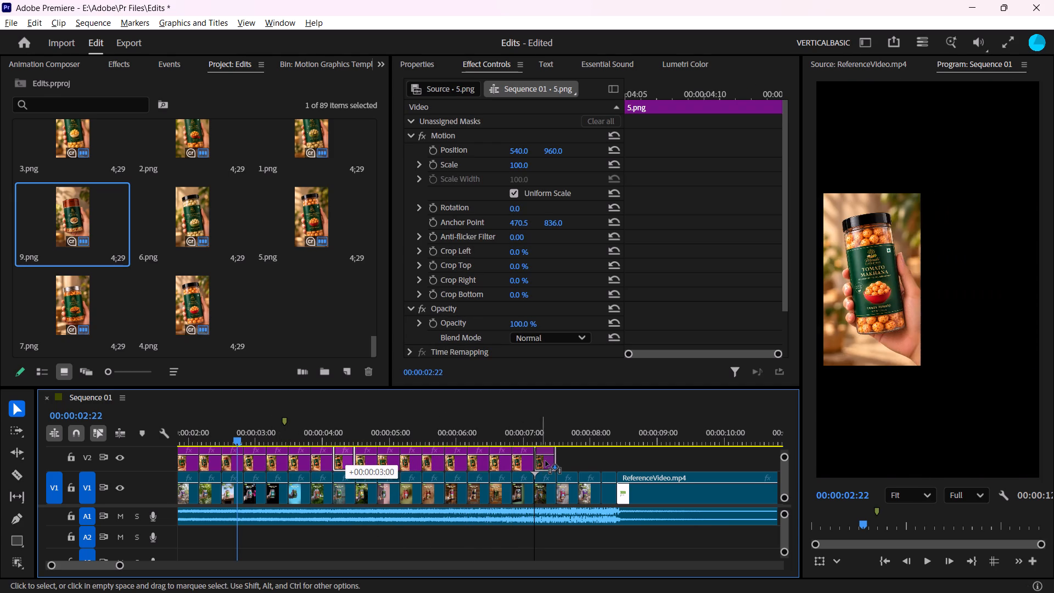
{"action": "left_click_drag", "start_coordinate": [546, 461], "coordinate": [547, 461], "text": "alt"}
Duplicate 6.png, 7.png and 8.png at the end of V2, ending the last one where the reference's closing logo clip begins.
{"action": "left_click_drag", "start_coordinate": [366, 465], "coordinate": [564, 465], "text": "alt"}
{"action": "left_click_drag", "start_coordinate": [386, 462], "coordinate": [583, 462], "text": "alt"}
{"action": "left_click_drag", "start_coordinate": [410, 463], "coordinate": [413, 463], "text": "alt"}
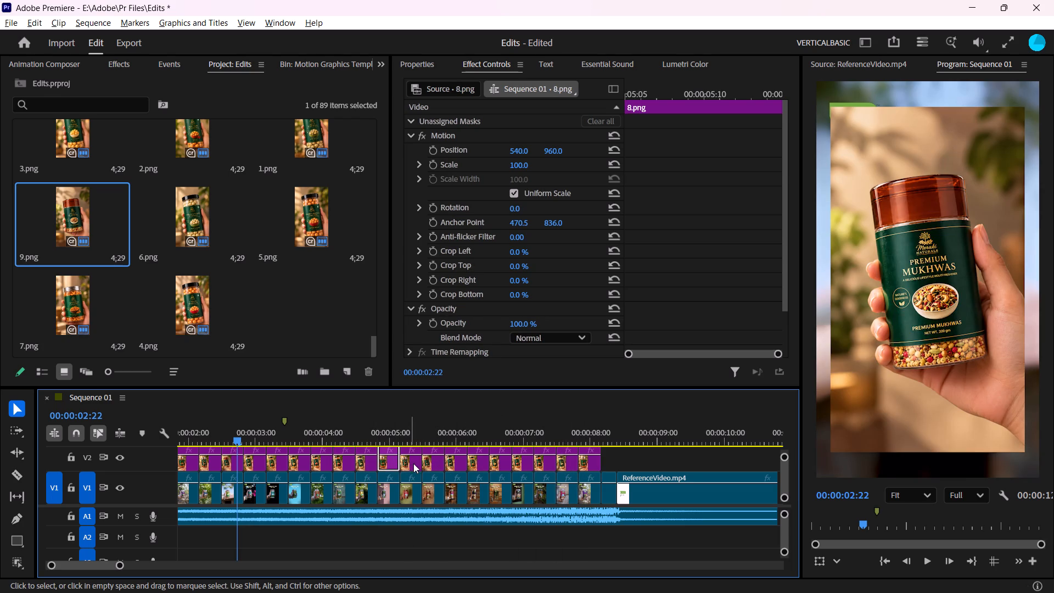
{"action": "left_click_drag", "start_coordinate": [413, 463], "coordinate": [607, 461], "text": "alt"}
{"action": "left_click_drag", "start_coordinate": [410, 438], "coordinate": [430, 440]}
{"action": "left_click", "coordinate": [625, 465]}
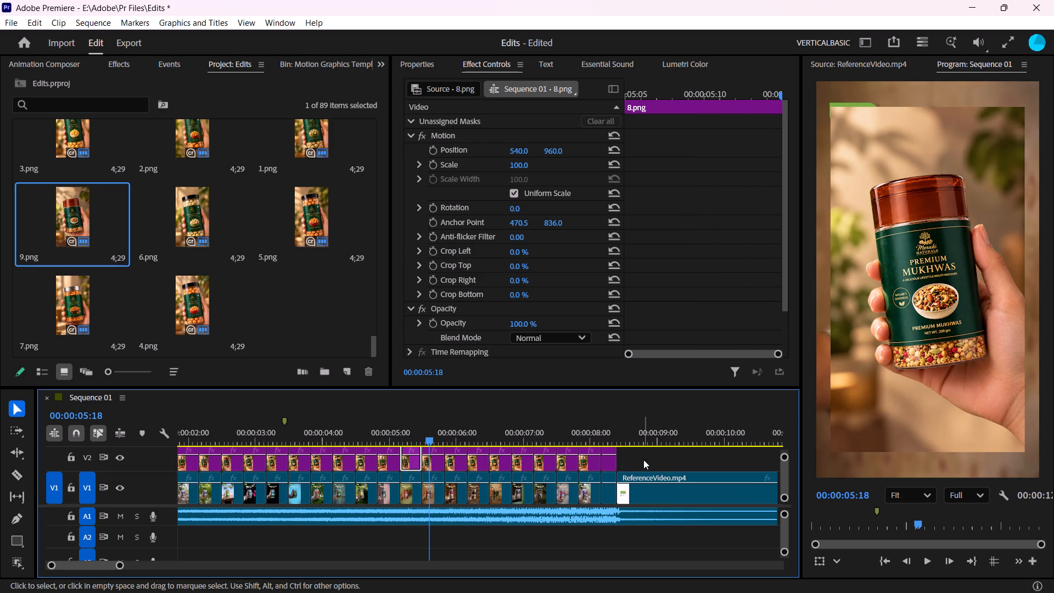
{"action": "left_click", "coordinate": [643, 460]}
Save the project.
{"action": "key", "text": "ctrl+s"}
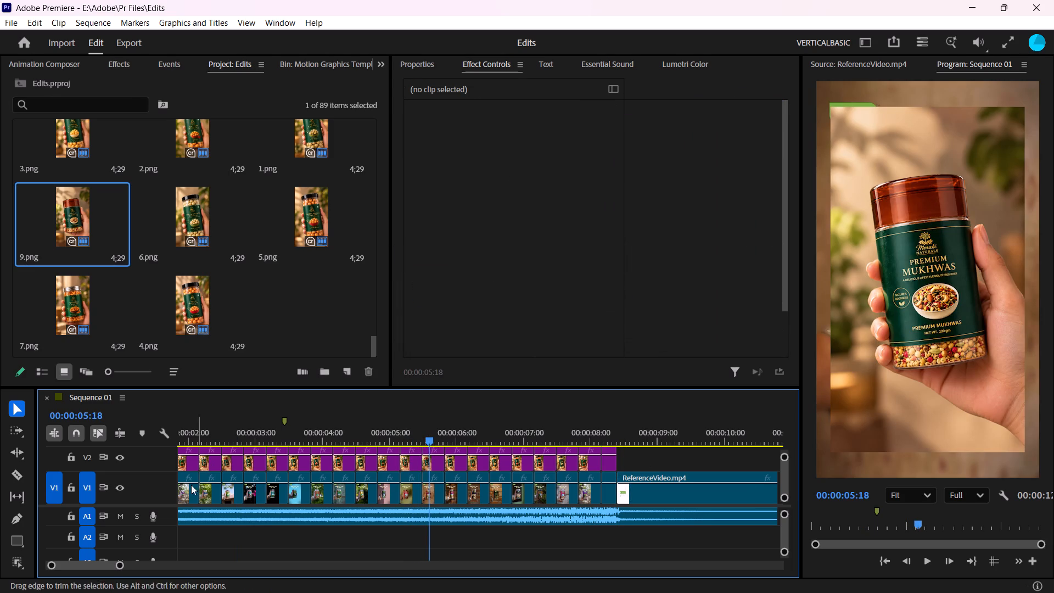
Select all the jar image clips on V2 and set their scale to 134%.
{"action": "left_click_drag", "start_coordinate": [166, 505], "coordinate": [163, 521]}
{"action": "scroll", "coordinate": [454, 535], "scroll_direction": "down", "scroll_amount": 5, "text": "alt"}
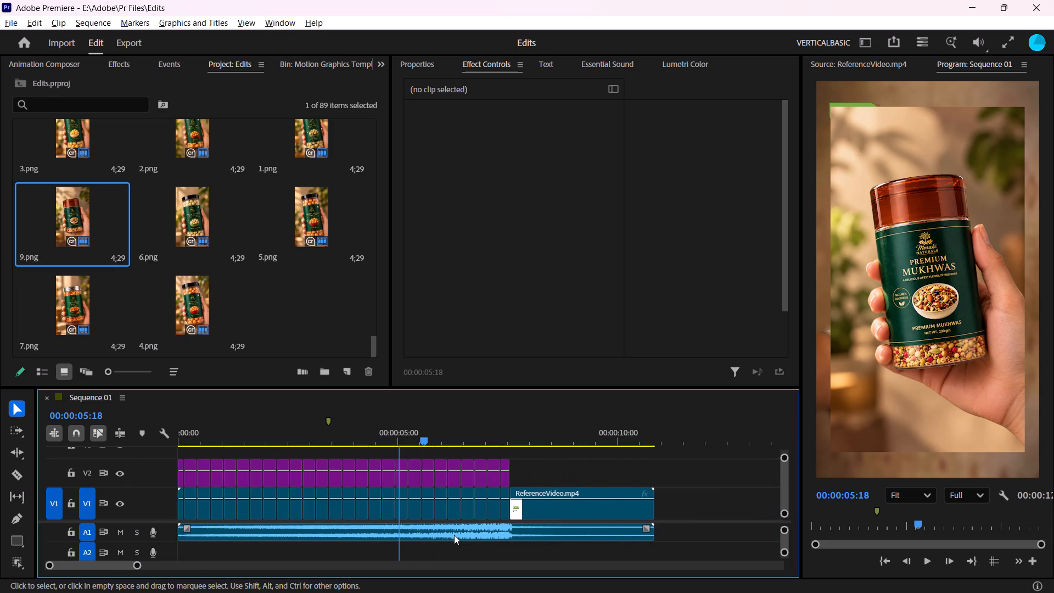
{"action": "left_click", "coordinate": [515, 431]}
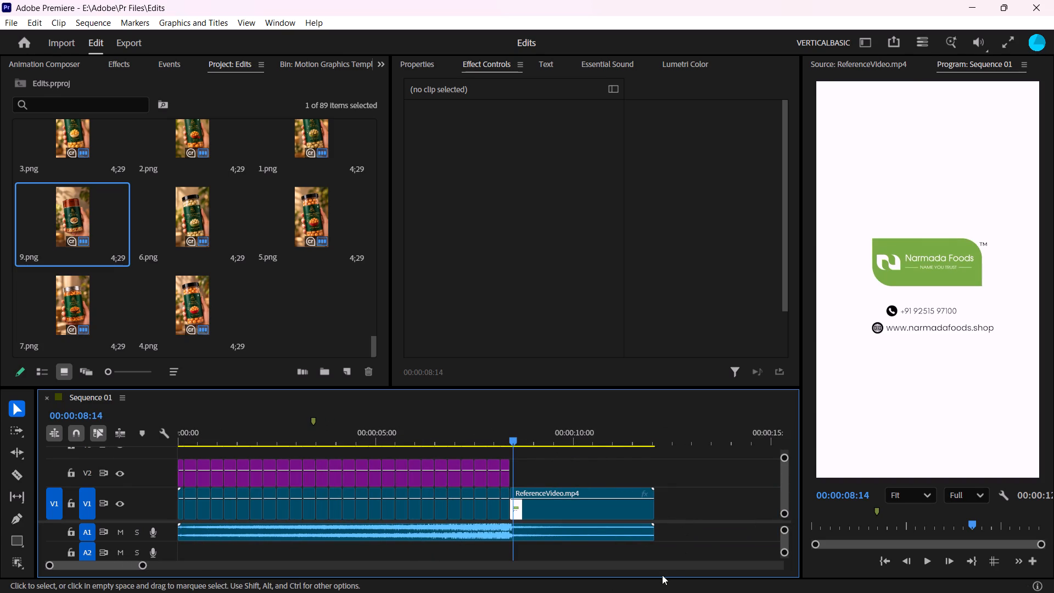
{"action": "left_click_drag", "start_coordinate": [379, 430], "coordinate": [100, 434]}
{"action": "left_click", "coordinate": [100, 434]}
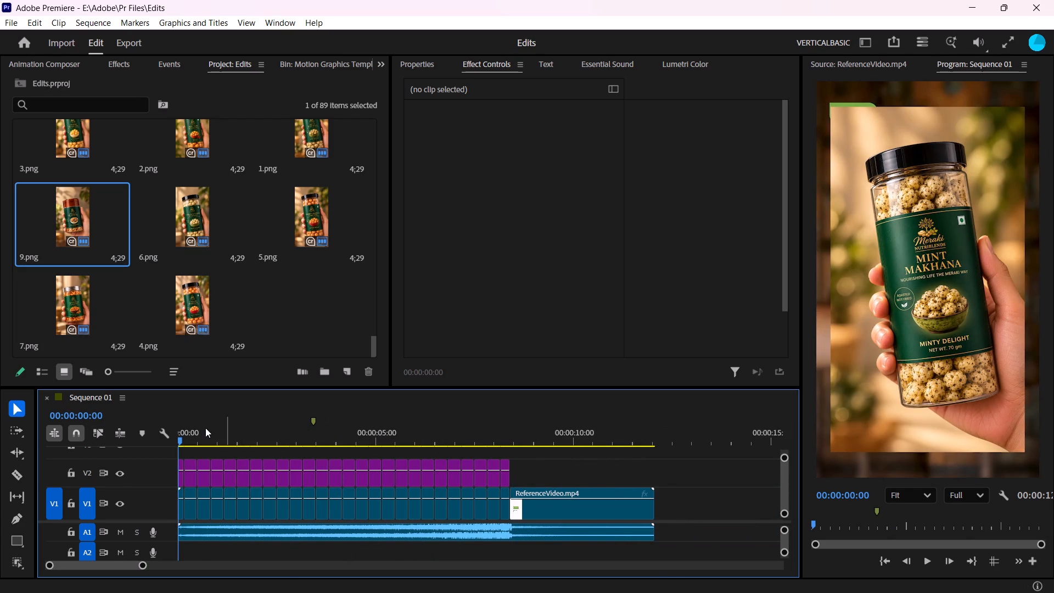
{"action": "left_click_drag", "start_coordinate": [204, 428], "coordinate": [237, 435]}
{"action": "left_click_drag", "start_coordinate": [539, 471], "coordinate": [89, 455]}
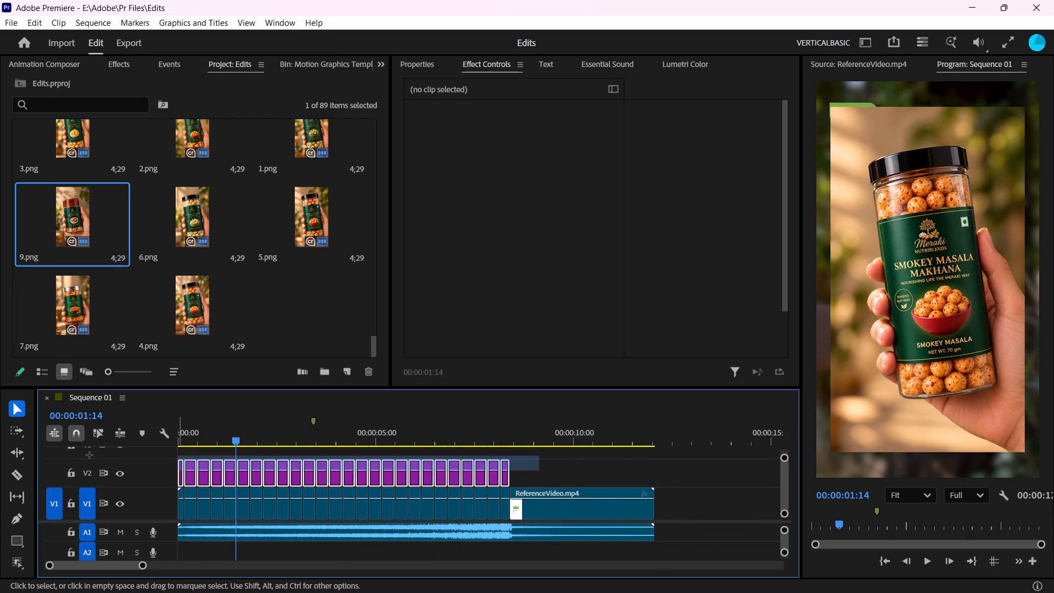
{"action": "left_click_drag", "start_coordinate": [89, 455], "coordinate": [73, 452]}
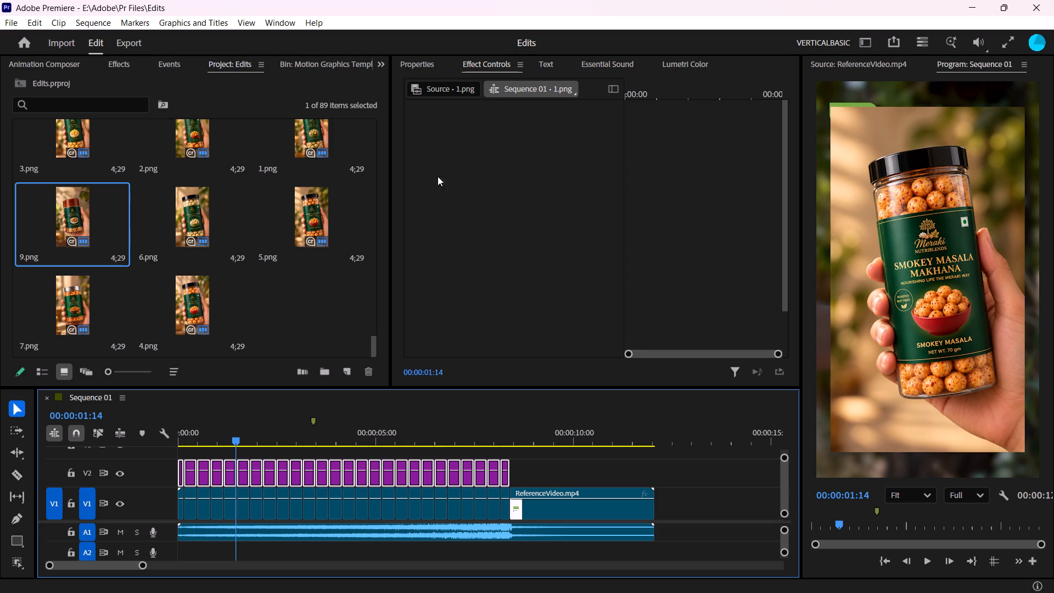
{"action": "left_click", "coordinate": [425, 65]}
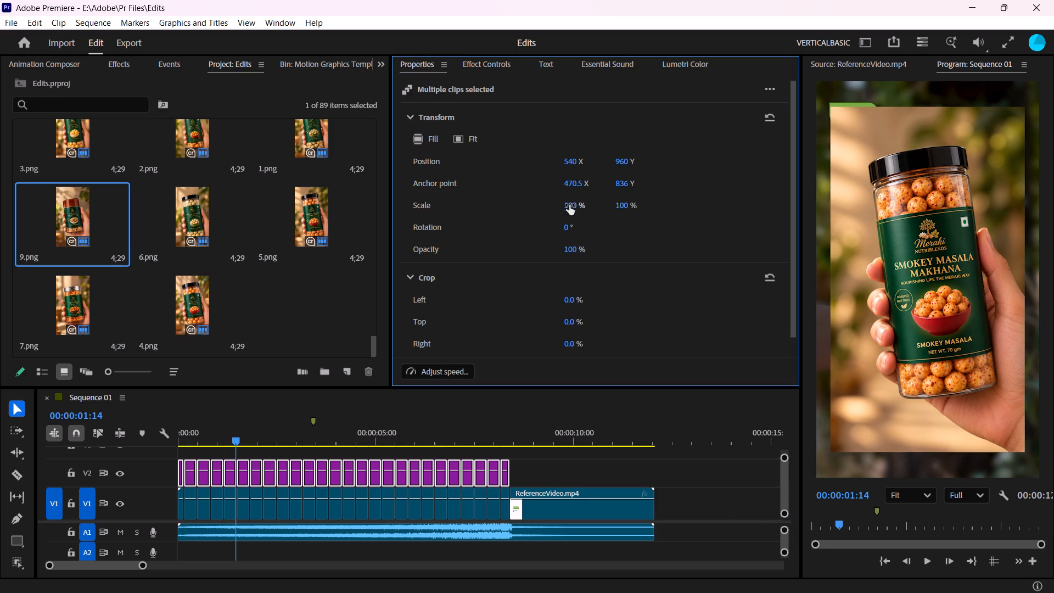
{"action": "left_click", "coordinate": [569, 205]}
{"action": "type", "text": "134"}
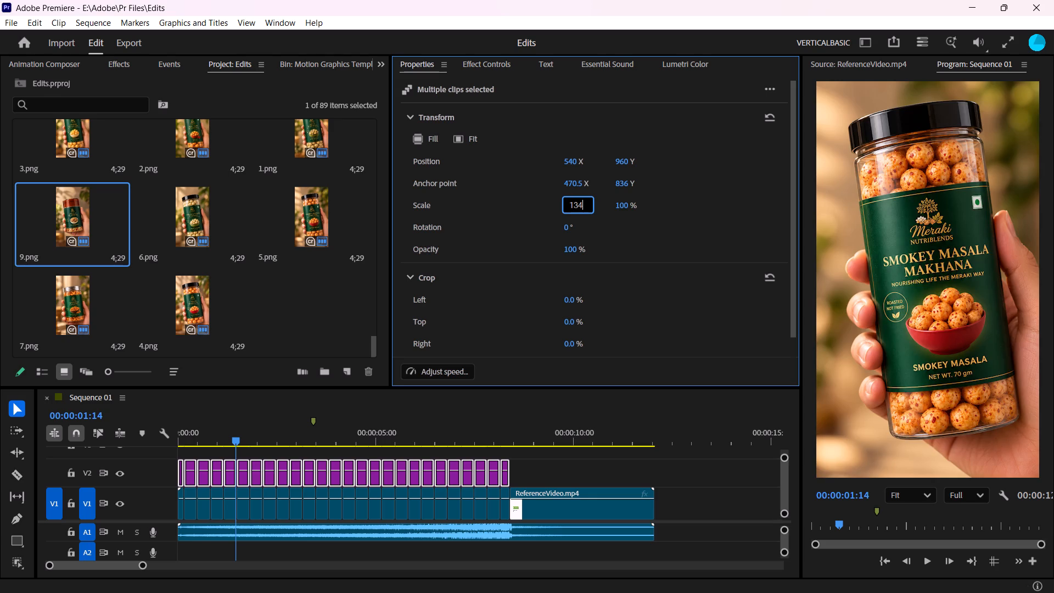
{"action": "key", "text": "Return"}
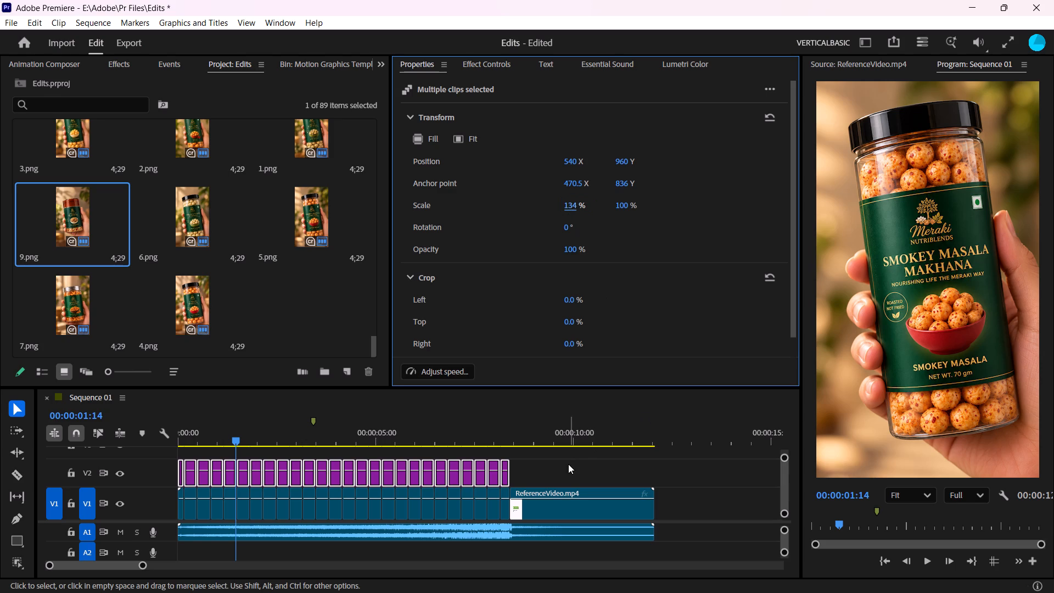
Deselect the V2 clips and save the project.
{"action": "left_click", "coordinate": [568, 464]}
{"action": "key", "text": "ctrl+s"}
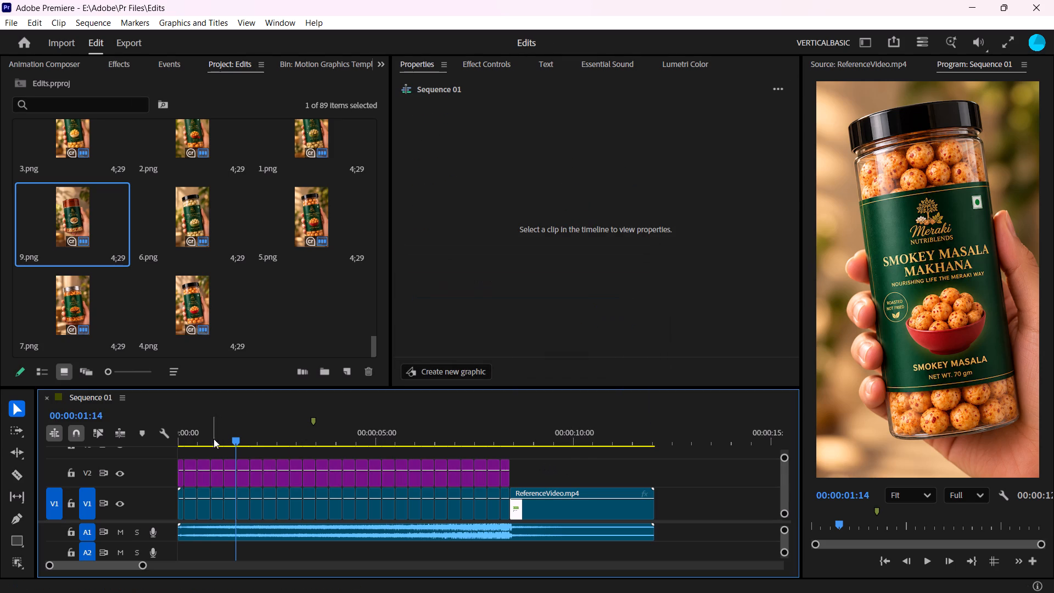
Play the montage from the start to review the jar images, toggling V2's visibility off and on during playback.
{"action": "left_click_drag", "start_coordinate": [214, 439], "coordinate": [23, 437]}
{"action": "key", "text": "space"}
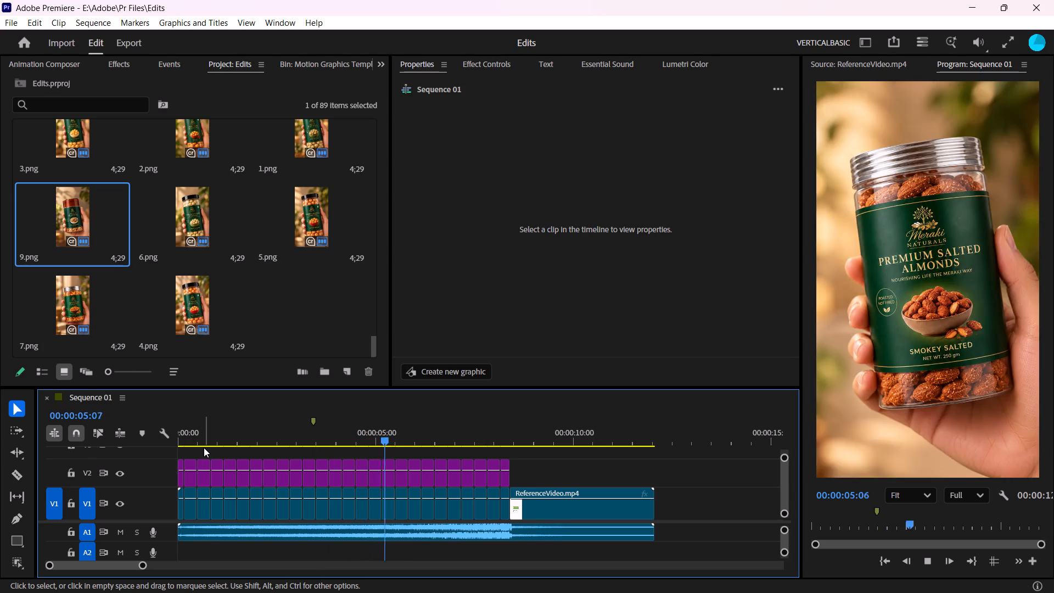
{"action": "left_click_drag", "start_coordinate": [201, 433], "coordinate": [33, 444]}
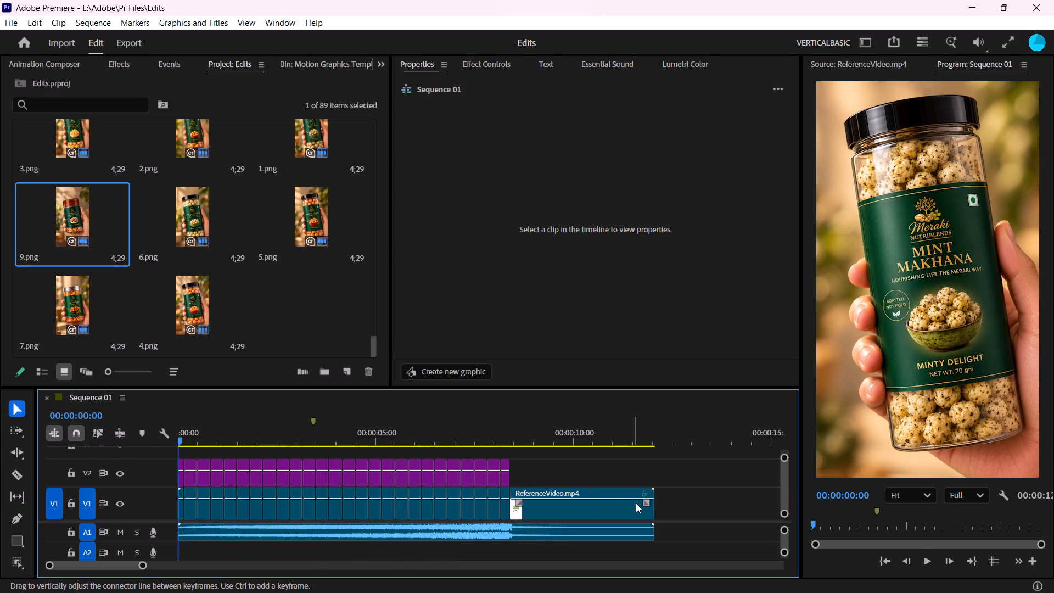
{"action": "key", "text": "space"}
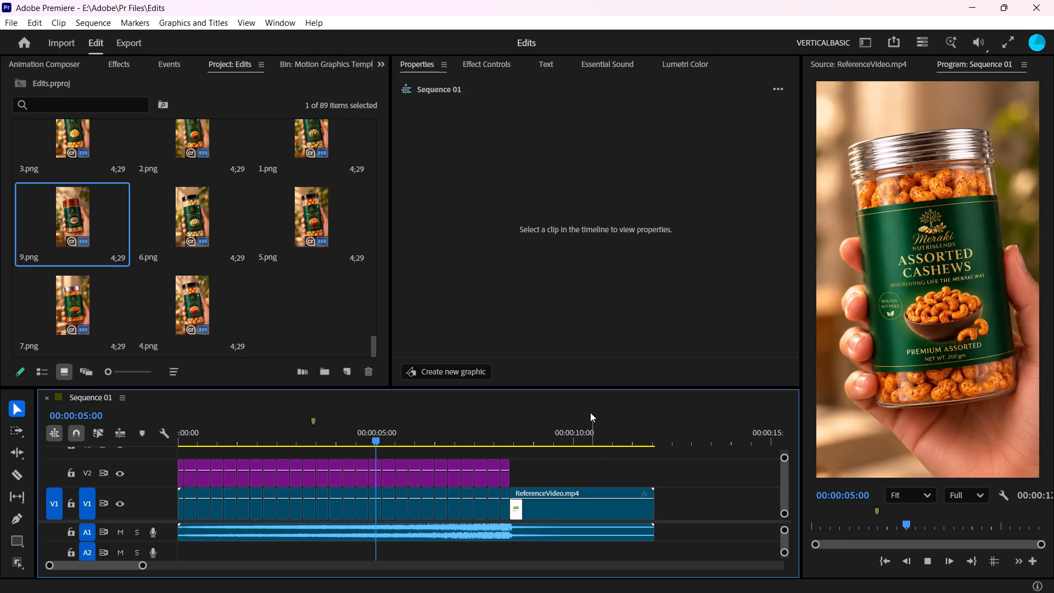
{"action": "left_click", "coordinate": [124, 471]}
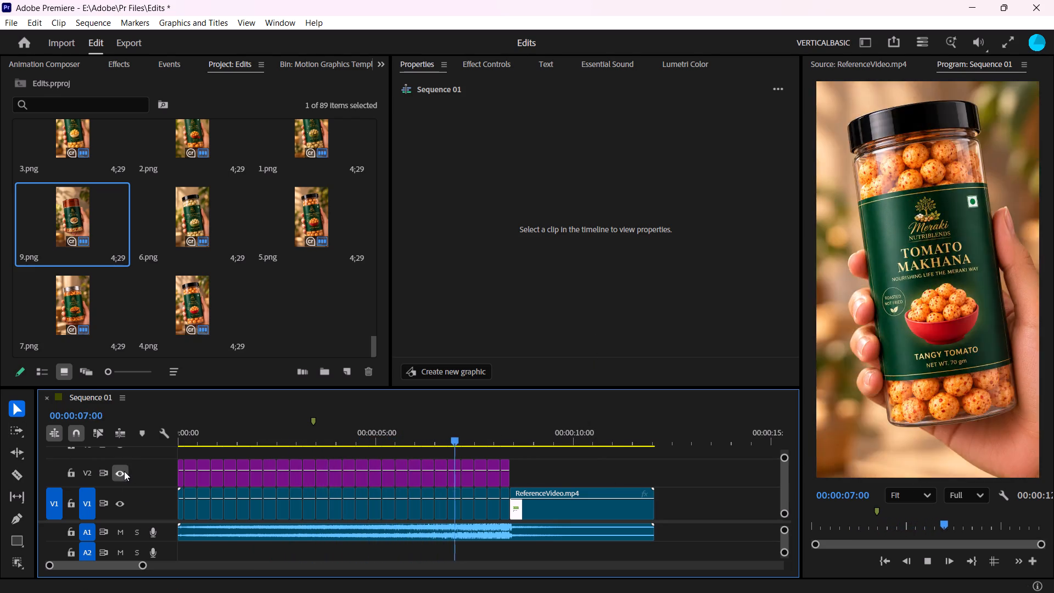
{"action": "left_click", "coordinate": [124, 471]}
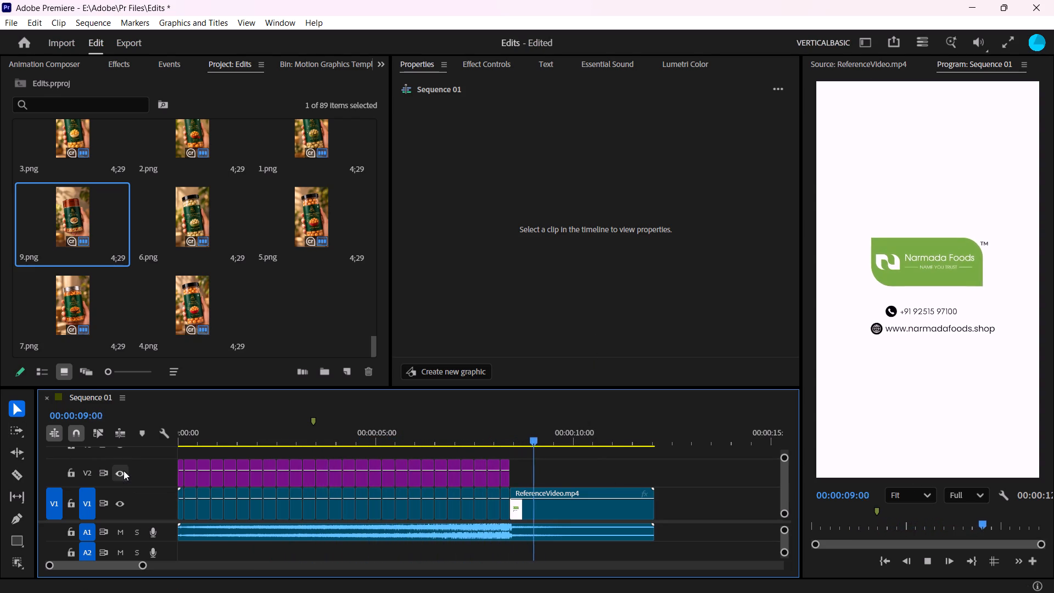
{"action": "left_click_drag", "start_coordinate": [198, 437], "coordinate": [156, 430]}
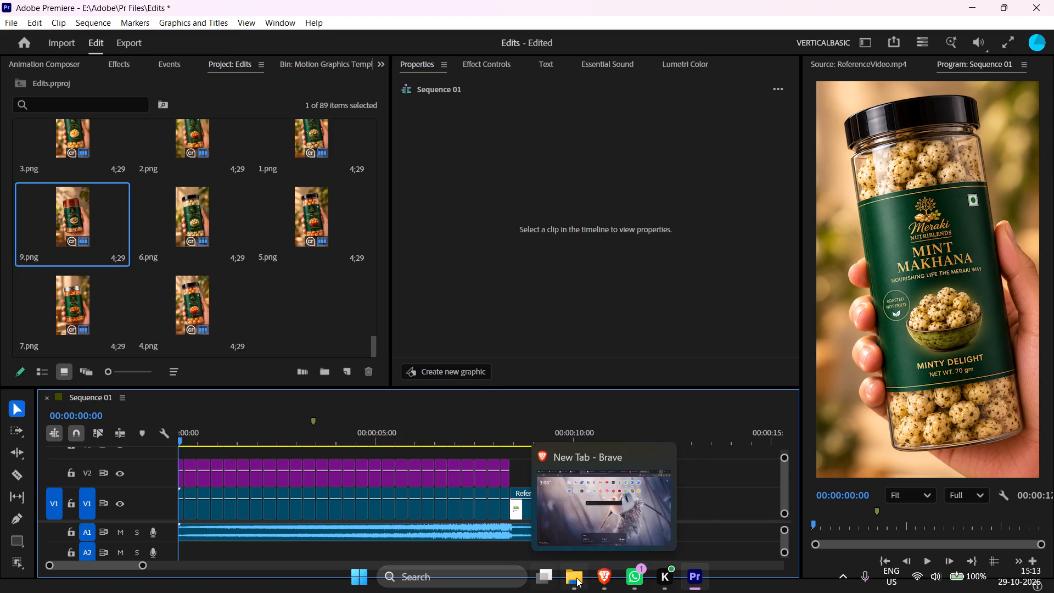
Open the "nutriblends catalogue(main)" PDF from the MerakiNutriblends folder in File Explorer to view the brand's catalogue.
{"action": "left_click", "coordinate": [576, 578]}
{"action": "scroll", "coordinate": [563, 275], "scroll_direction": "down", "scroll_amount": 6}
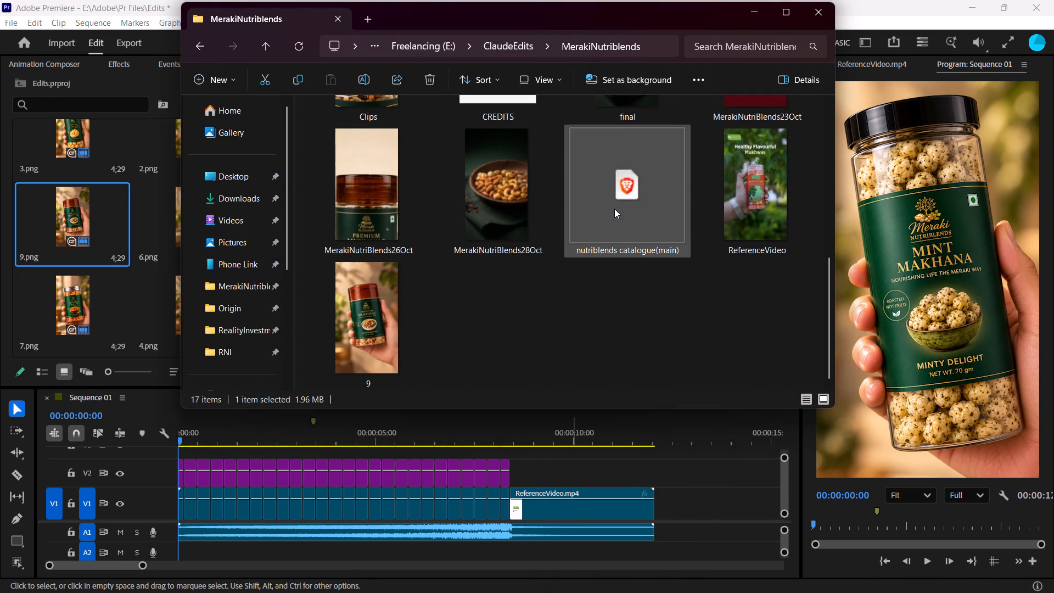
{"action": "double_click", "coordinate": [603, 230]}
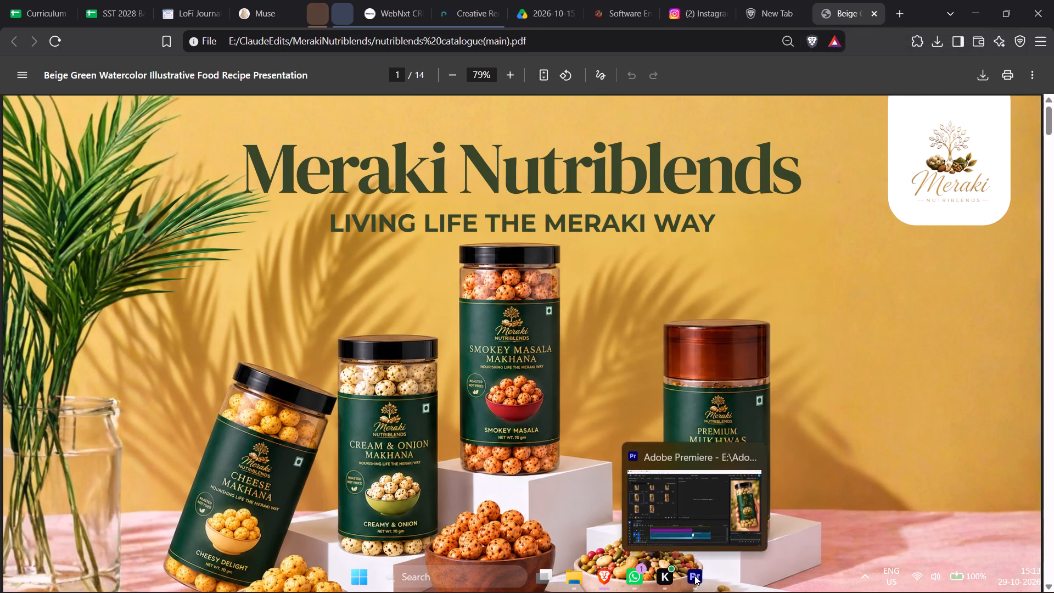
Back in Premiere, hide track V2 and scrub the reference video to examine its title text and closing logo.
{"action": "left_click", "coordinate": [694, 575]}
{"action": "left_click", "coordinate": [125, 468]}
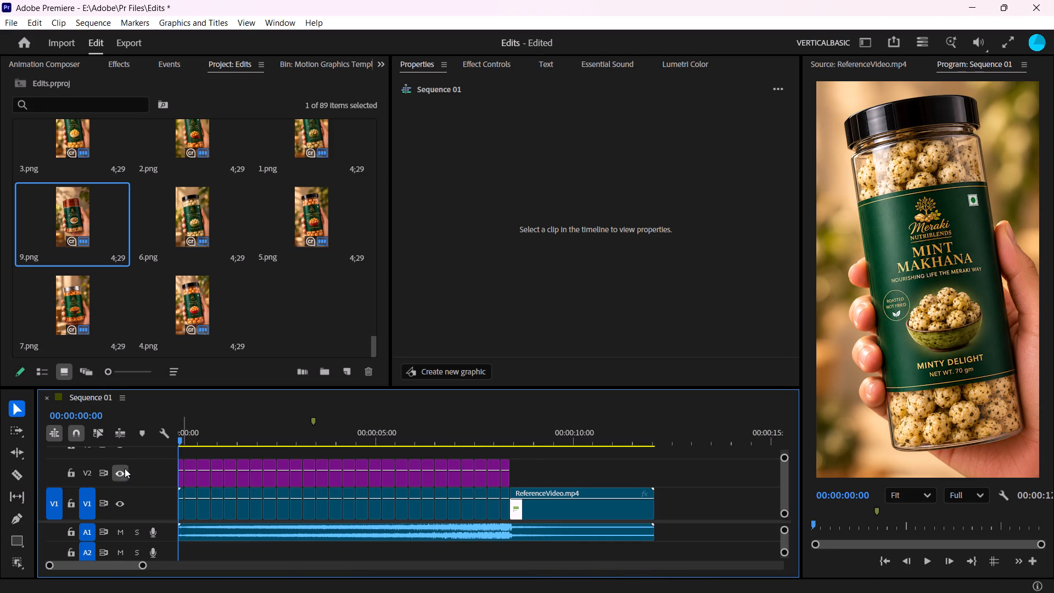
{"action": "left_click_drag", "start_coordinate": [212, 433], "coordinate": [403, 429]}
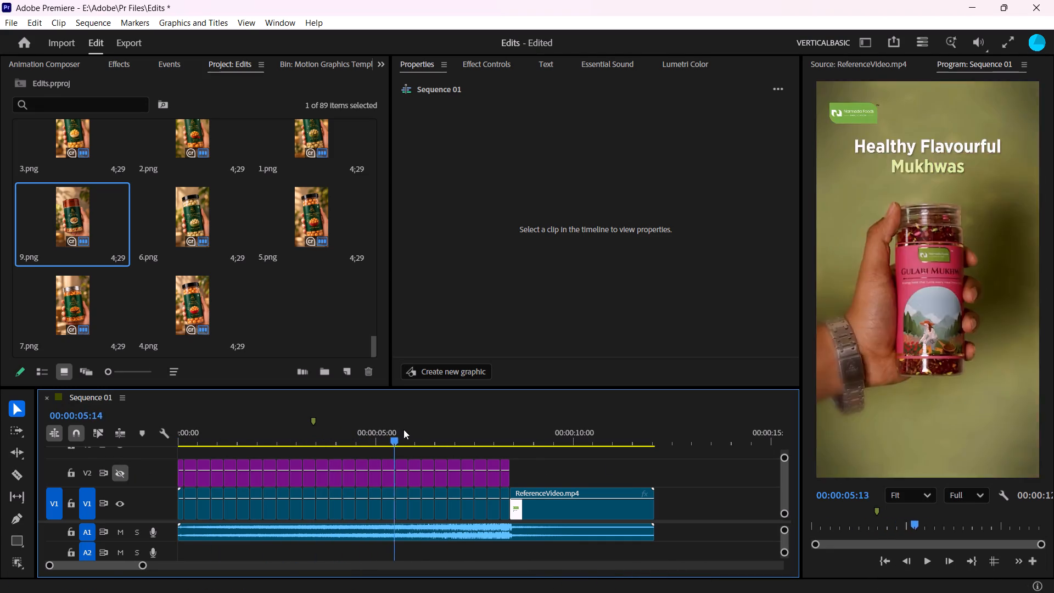
{"action": "left_click_drag", "start_coordinate": [403, 429], "coordinate": [524, 424]}
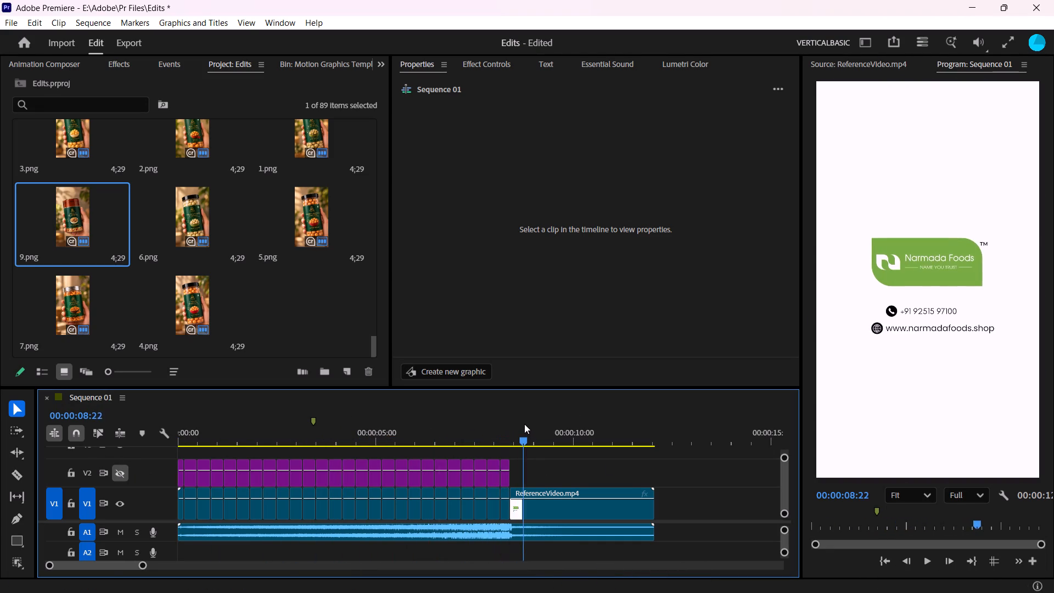
{"action": "left_click_drag", "start_coordinate": [524, 424], "coordinate": [218, 422]}
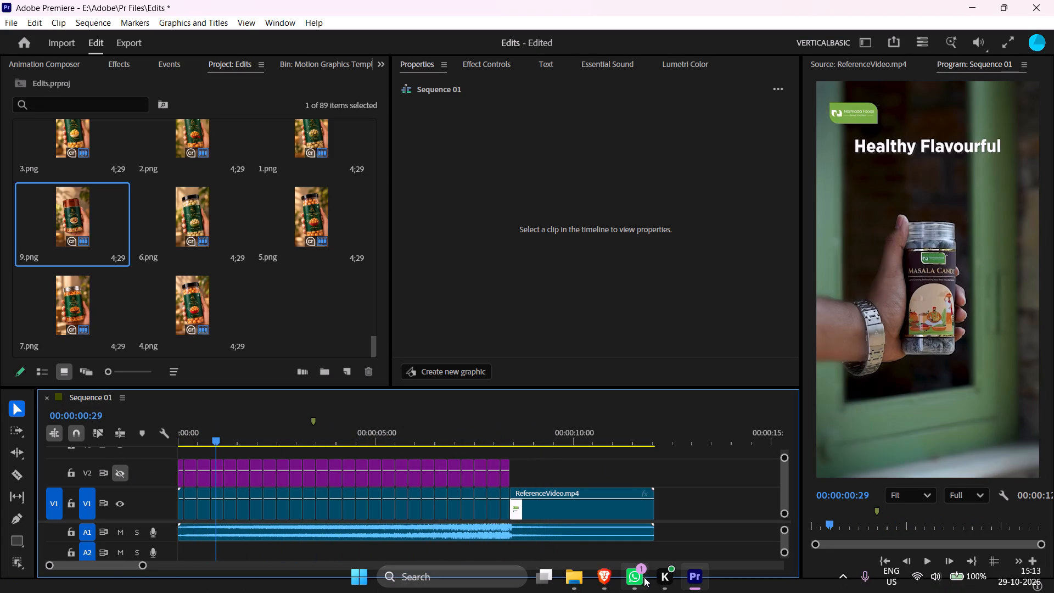
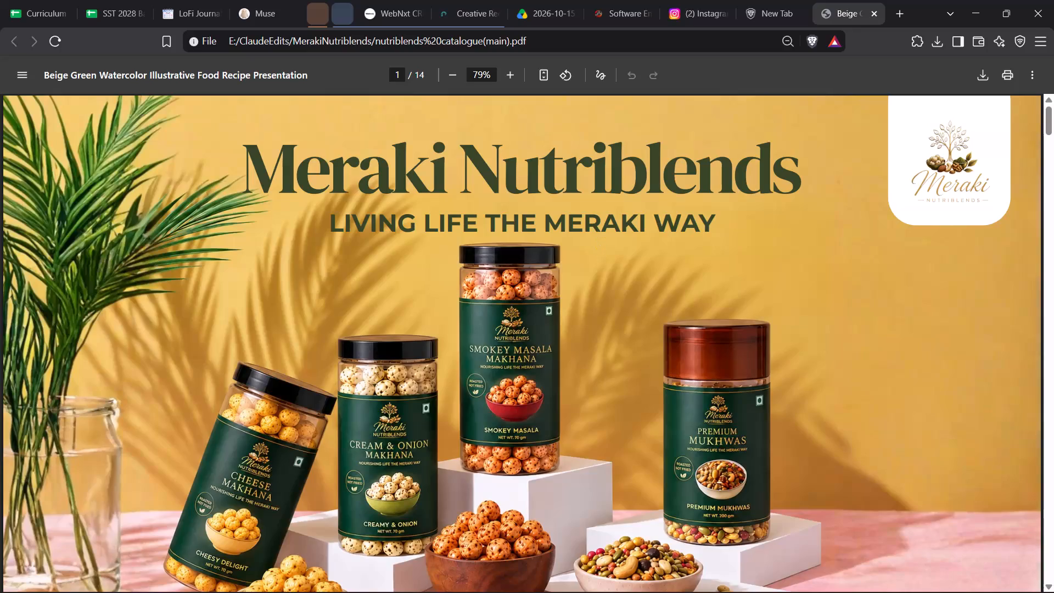
Examine the catalogue's cover and brand introduction page for the heading, tagline and brand description.
{"action": "scroll", "coordinate": [599, 239], "scroll_direction": "down", "scroll_amount": 7}
{"action": "scroll", "coordinate": [595, 253], "scroll_direction": "up", "scroll_amount": 7}
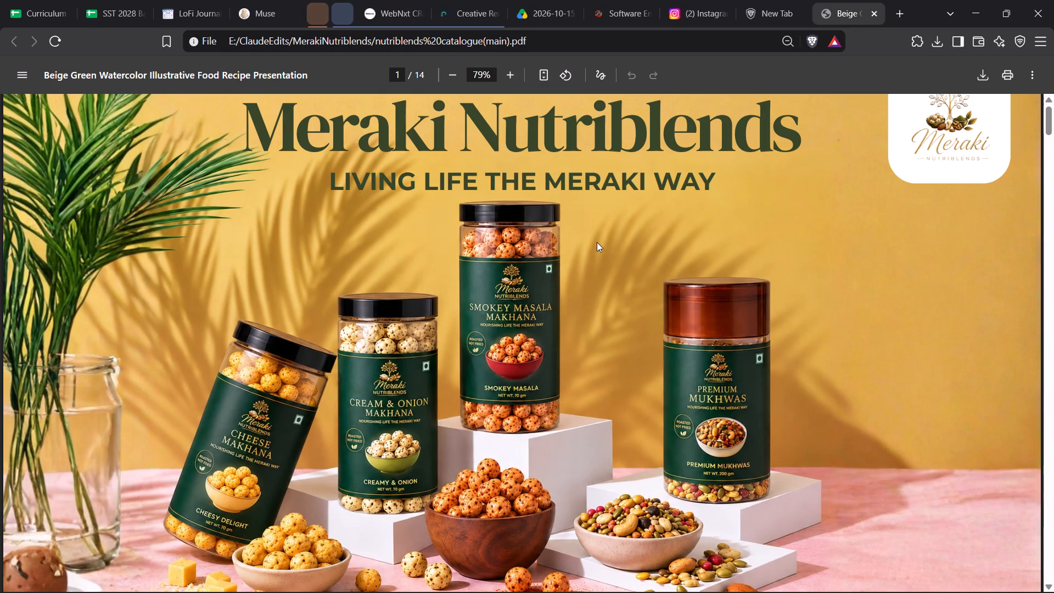
{"action": "scroll", "coordinate": [597, 242], "scroll_direction": "up", "scroll_amount": 6}
{"action": "left_click_drag", "start_coordinate": [1050, 127], "coordinate": [1051, 141]}
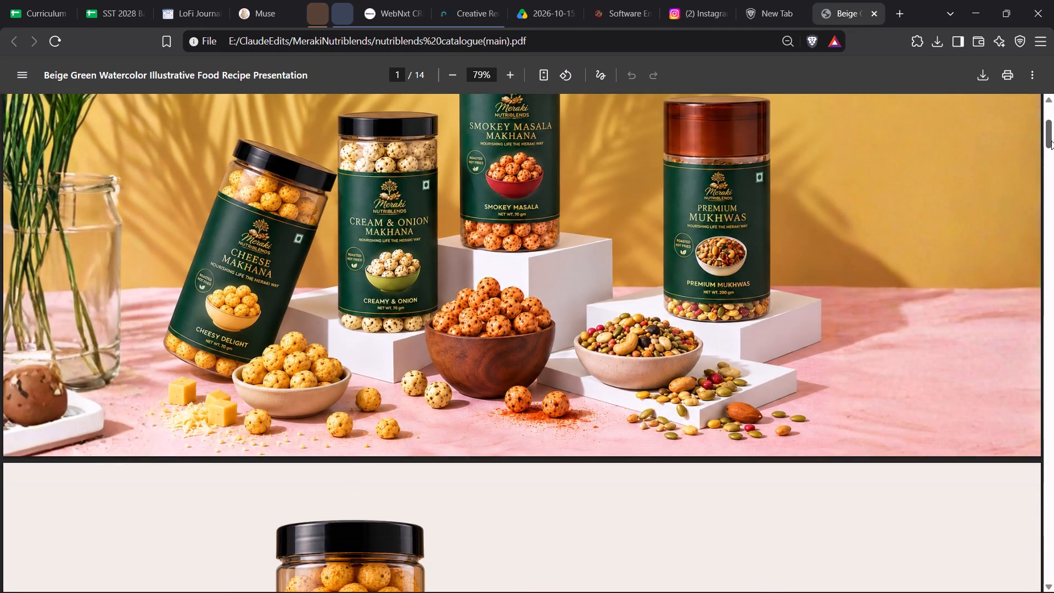
{"action": "left_click_drag", "start_coordinate": [1051, 141], "coordinate": [1051, 158]}
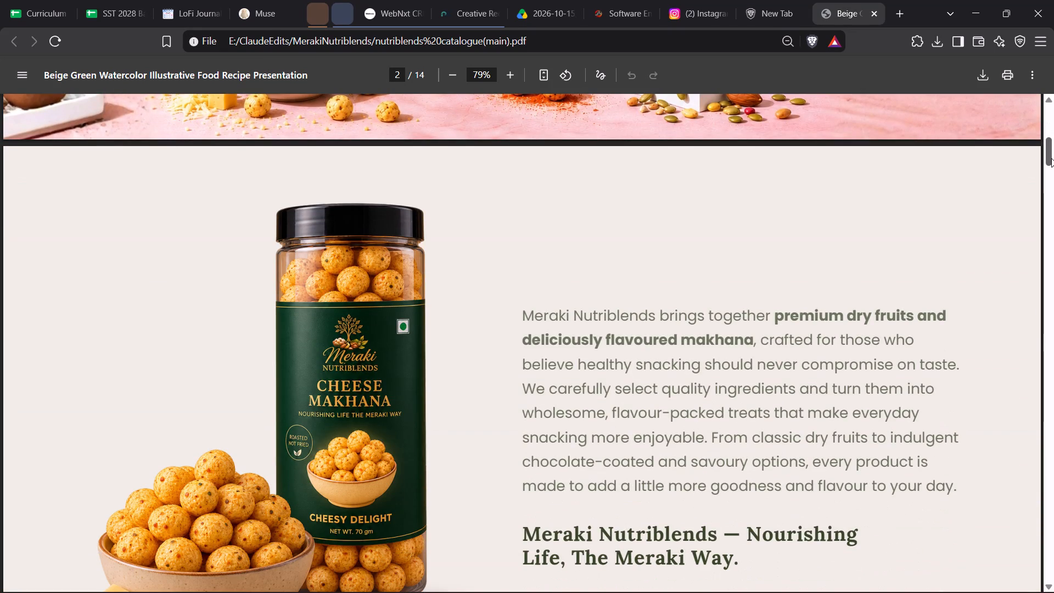
{"action": "left_click_drag", "start_coordinate": [1051, 158], "coordinate": [1051, 175]}
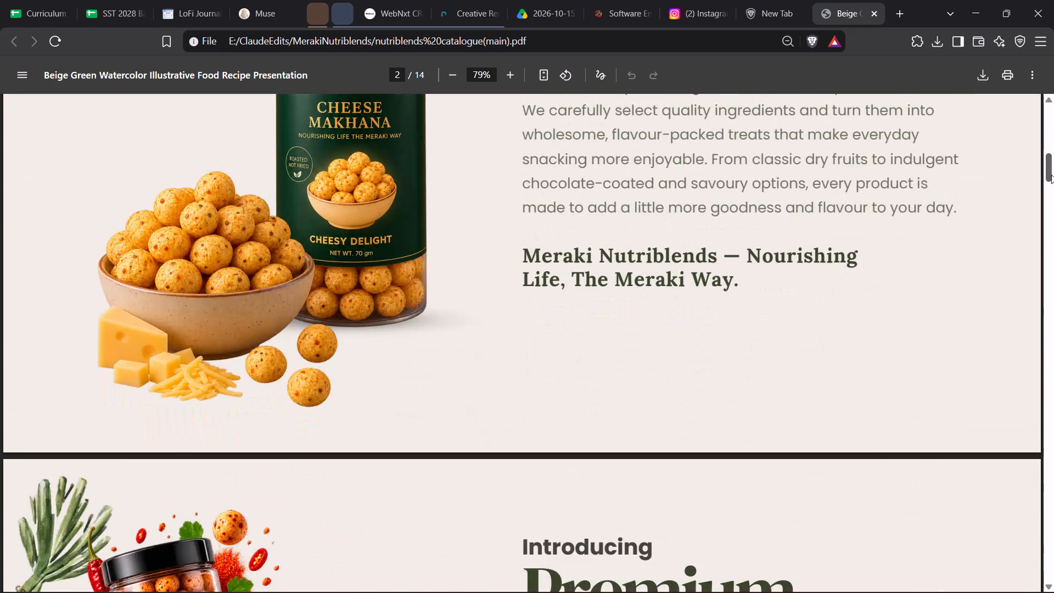
{"action": "left_click_drag", "start_coordinate": [1051, 175], "coordinate": [1053, 55]}
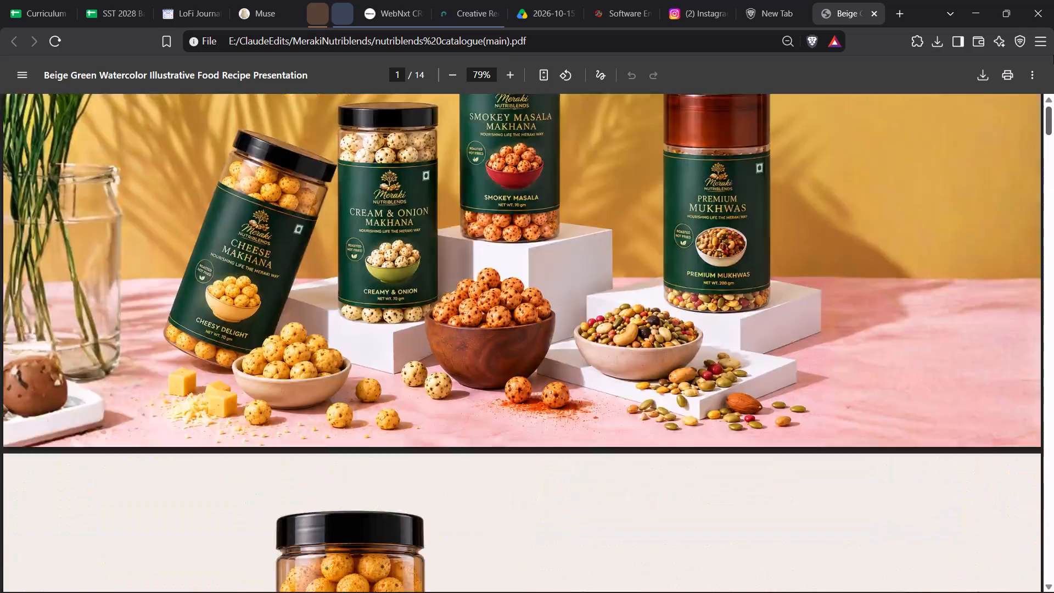
{"action": "left_click_drag", "start_coordinate": [1053, 55], "coordinate": [1044, 133]}
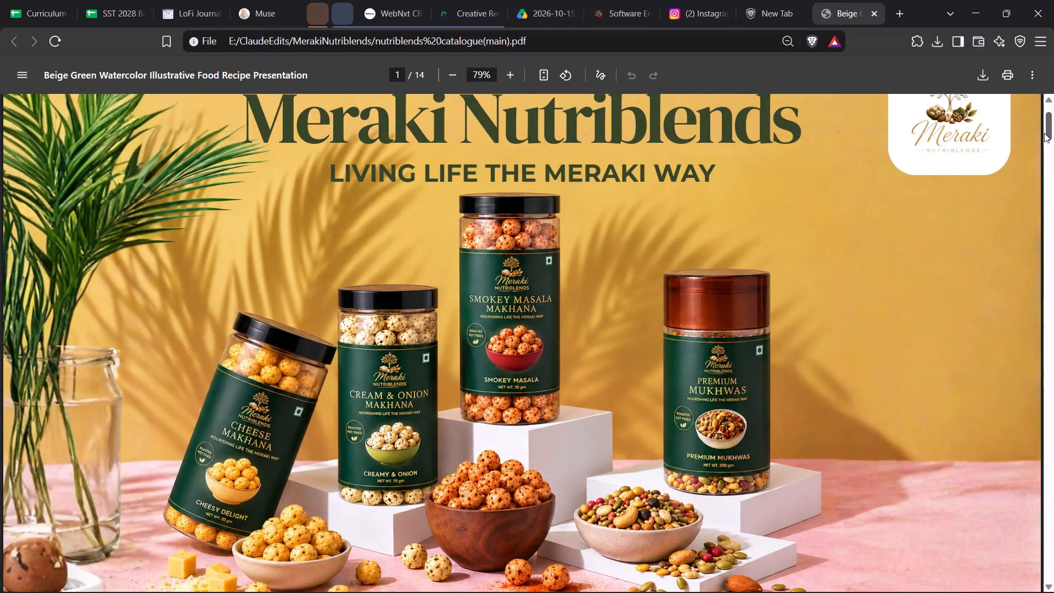
{"action": "left_click_drag", "start_coordinate": [1044, 133], "coordinate": [1046, 171]}
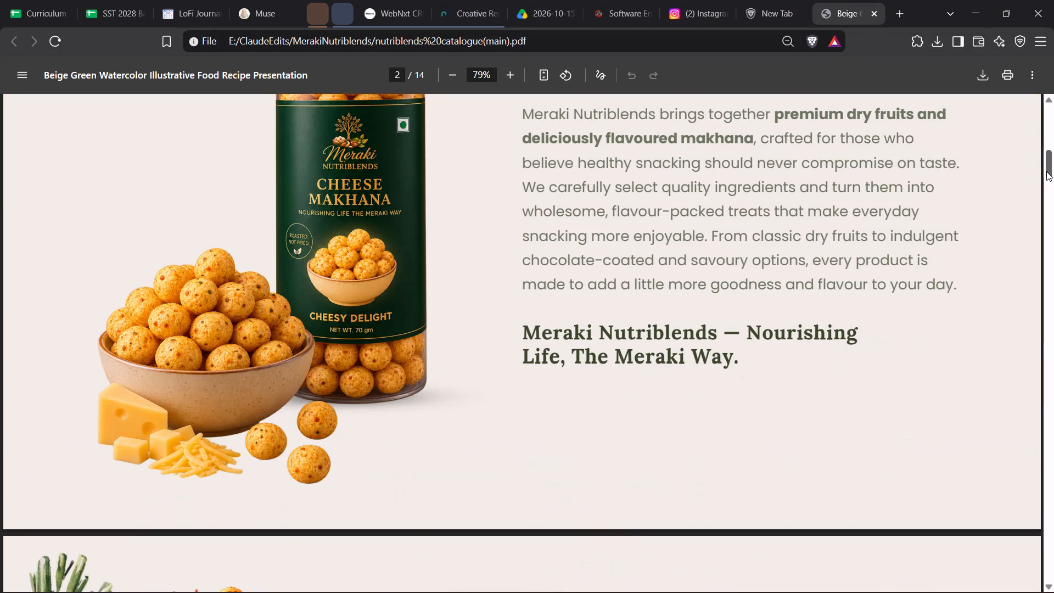
{"action": "left_click_drag", "start_coordinate": [1046, 171], "coordinate": [1046, 144]}
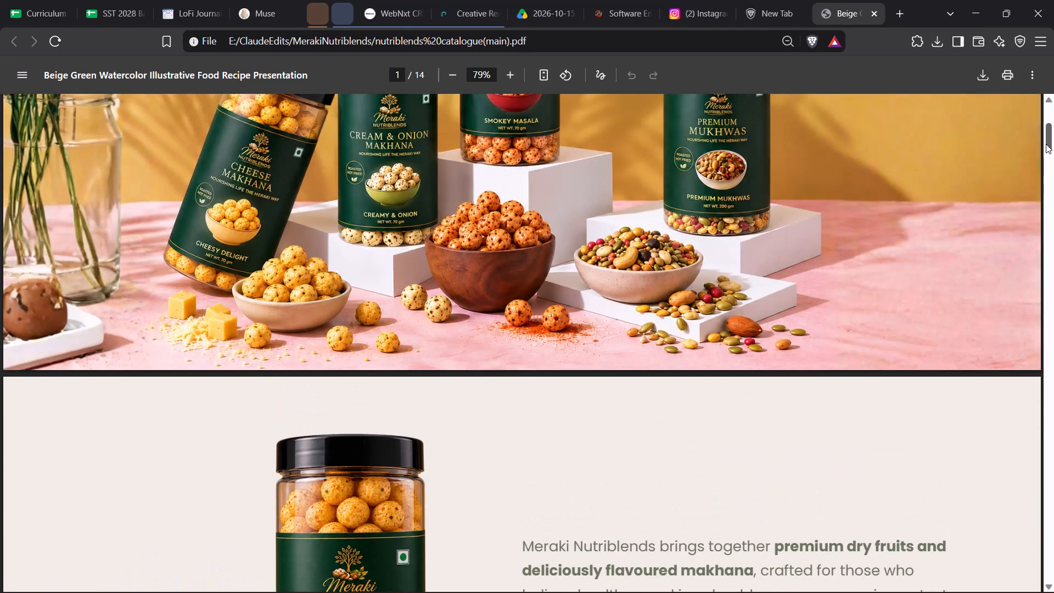
{"action": "left_click_drag", "start_coordinate": [1046, 144], "coordinate": [1044, 167]}
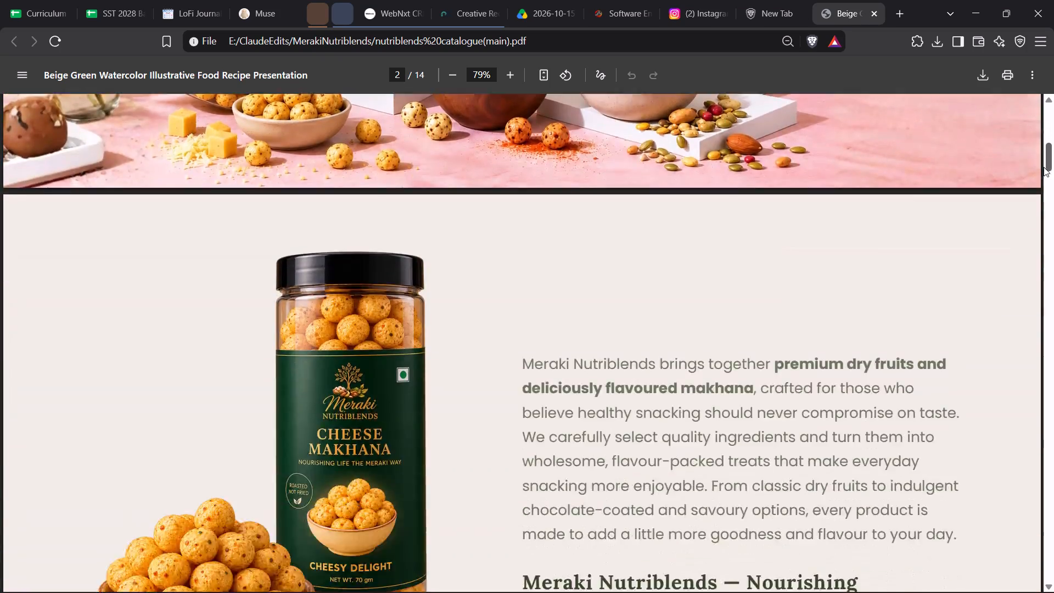
Skim the catalogue's makhana and dry fruit product pages through to the closing Thank You page.
{"action": "left_click_drag", "start_coordinate": [1044, 167], "coordinate": [1025, 225]}
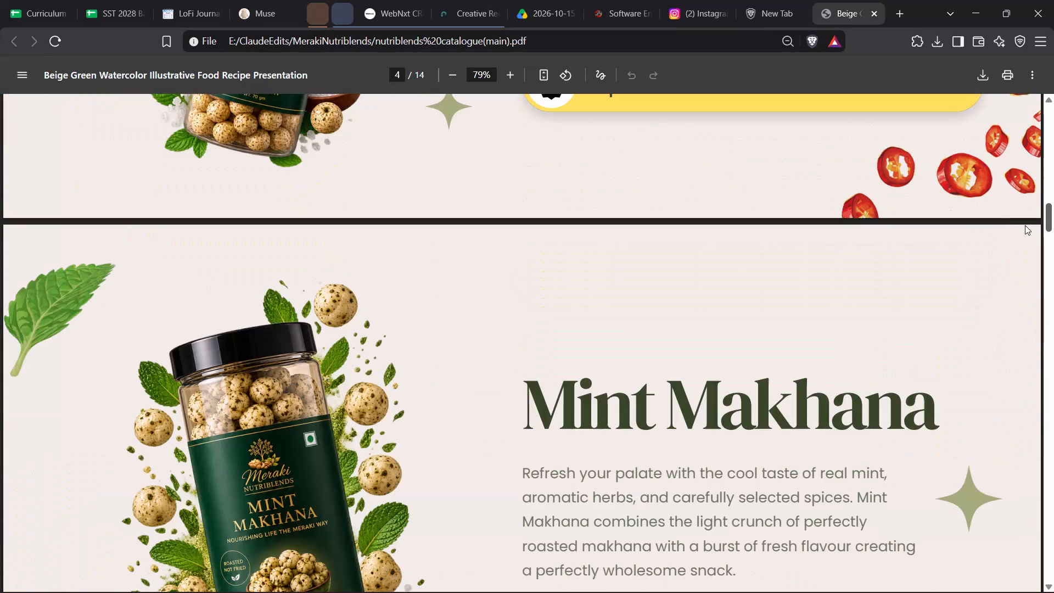
{"action": "left_click_drag", "start_coordinate": [1025, 225], "coordinate": [1018, 292]}
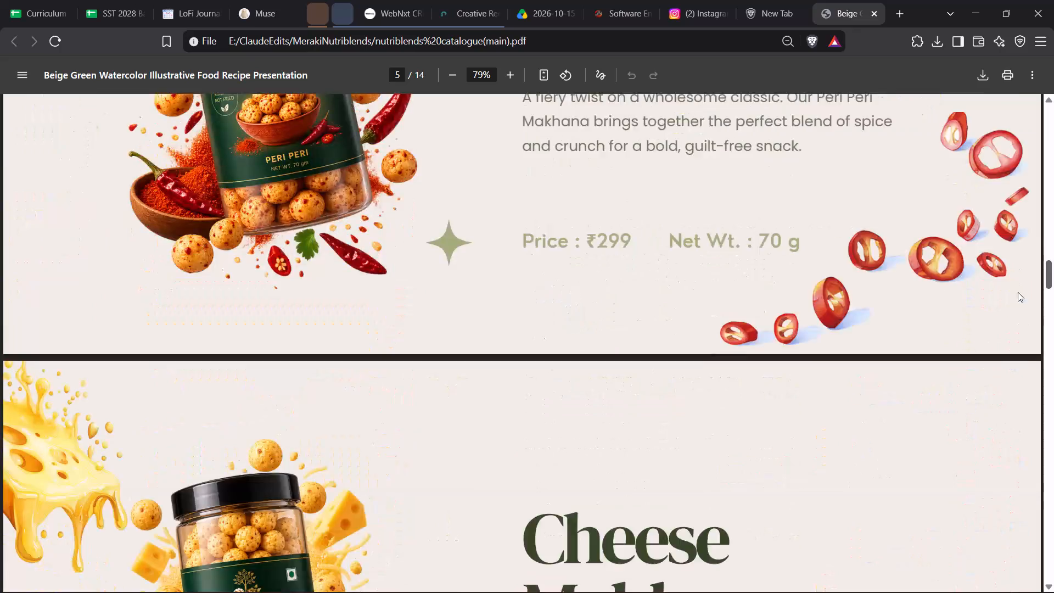
{"action": "left_click_drag", "start_coordinate": [1018, 292], "coordinate": [1018, 376]}
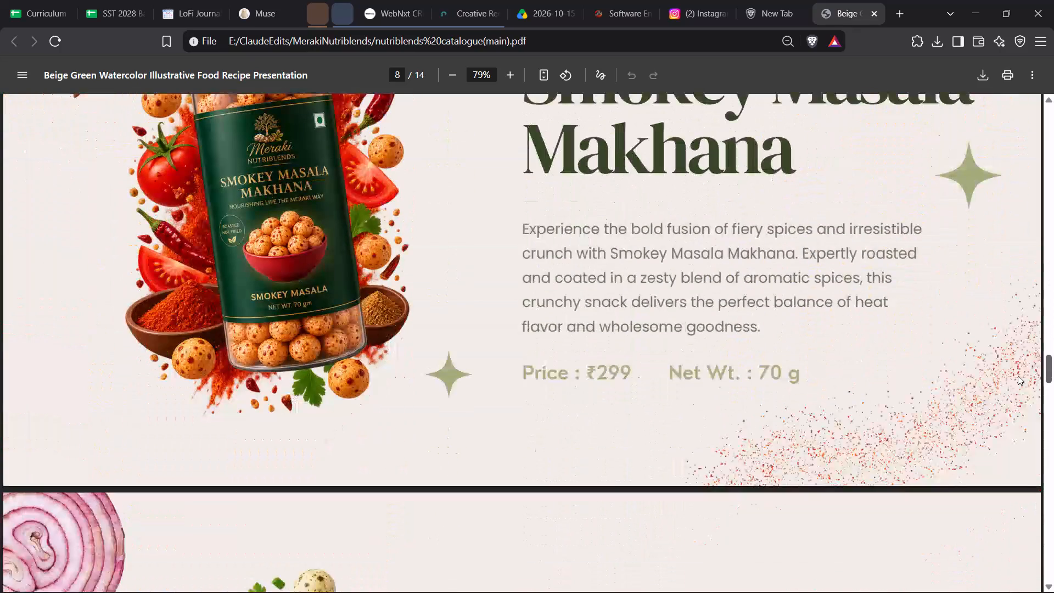
{"action": "left_click_drag", "start_coordinate": [1018, 376], "coordinate": [1017, 376]}
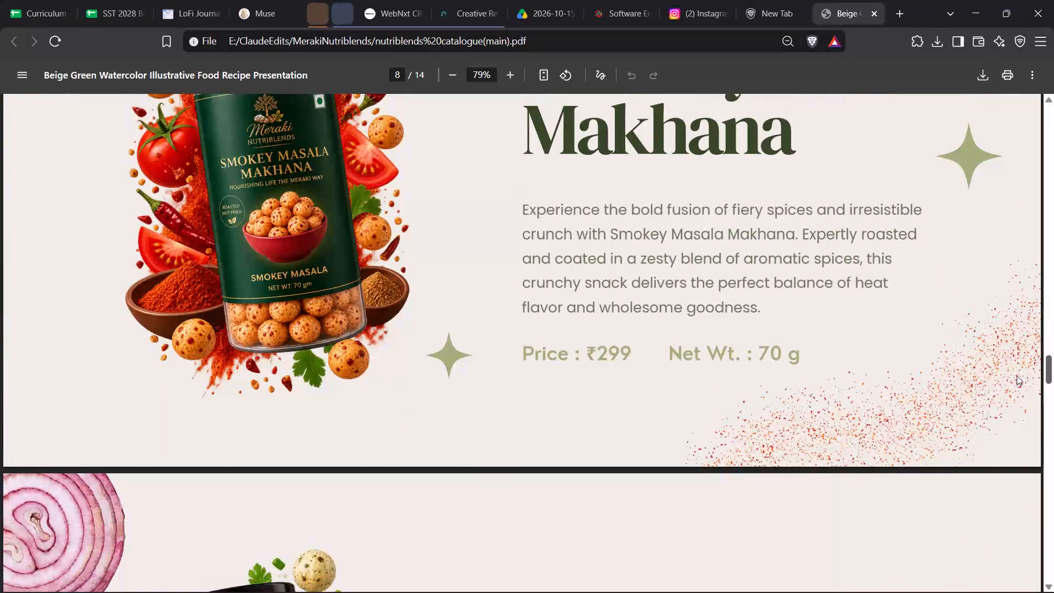
{"action": "left_click_drag", "start_coordinate": [1017, 376], "coordinate": [1003, 424]}
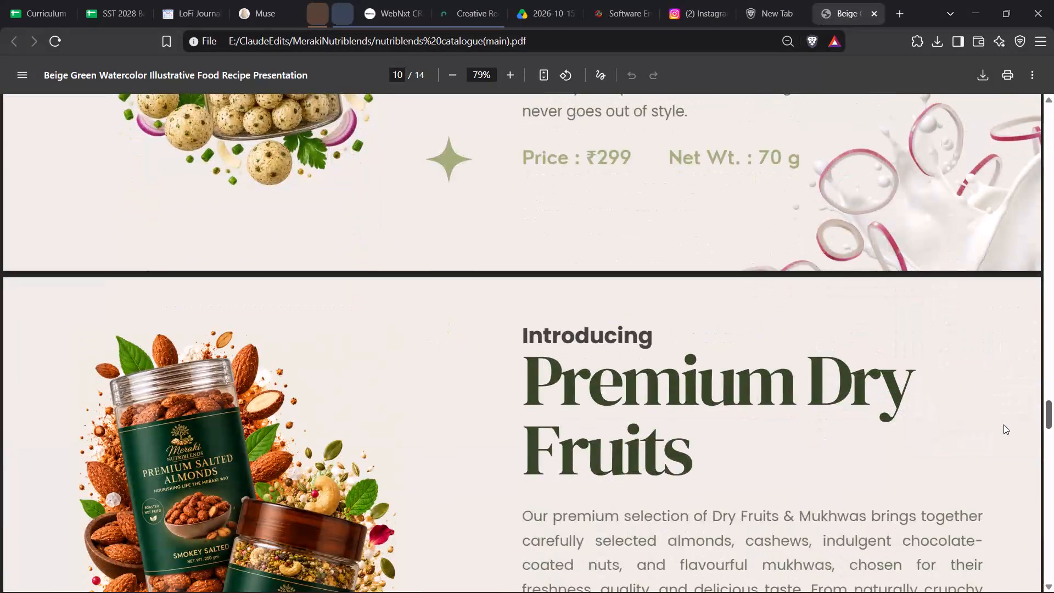
{"action": "left_click_drag", "start_coordinate": [1003, 424], "coordinate": [1027, 584]}
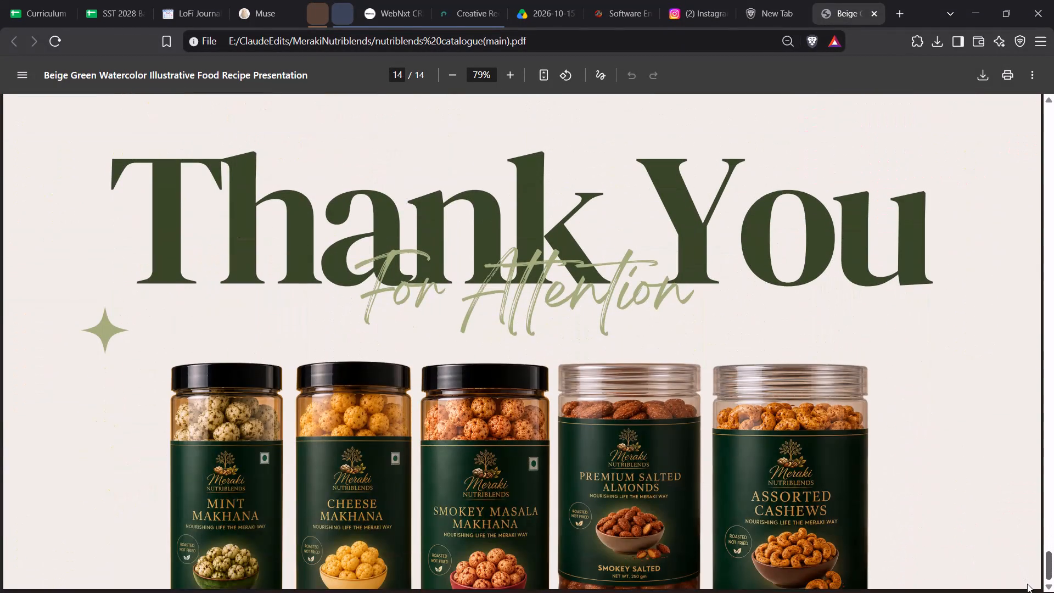
{"action": "left_click_drag", "start_coordinate": [1027, 584], "coordinate": [1027, 585]}
{"action": "scroll", "coordinate": [936, 511], "scroll_direction": "down", "scroll_amount": 8}
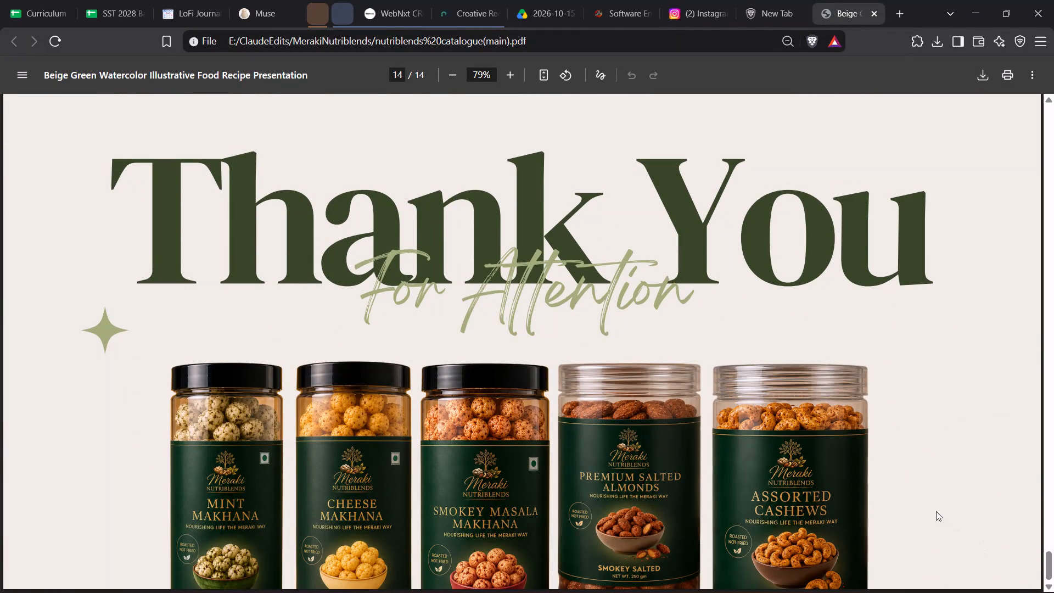
Look back through the product pages from the Thank You page to the cover, checking product names and wording.
{"action": "scroll", "coordinate": [950, 480], "scroll_direction": "up", "scroll_amount": 1}
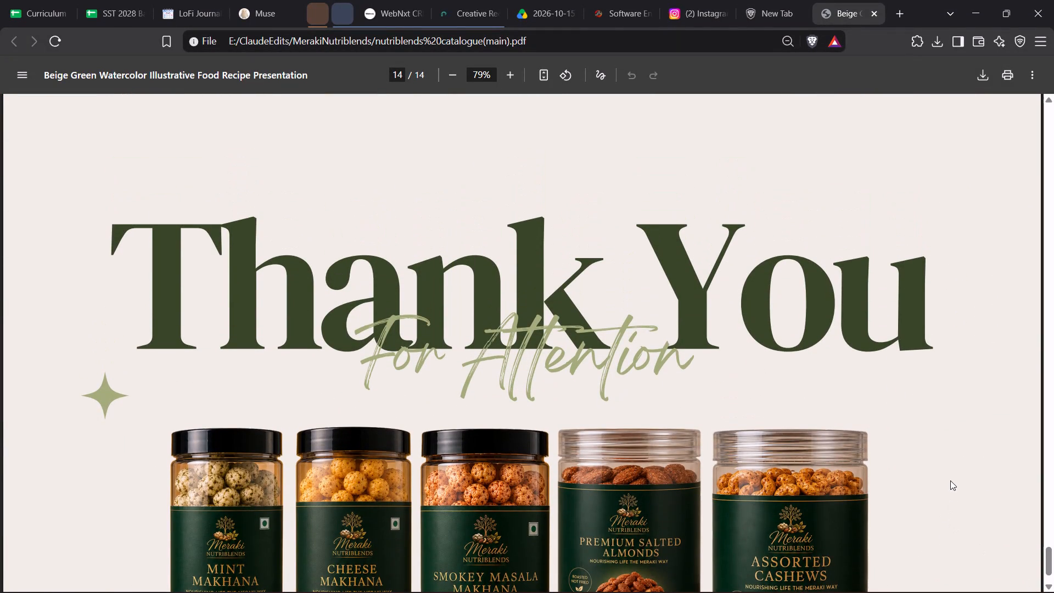
{"action": "scroll", "coordinate": [950, 480], "scroll_direction": "up", "scroll_amount": 8}
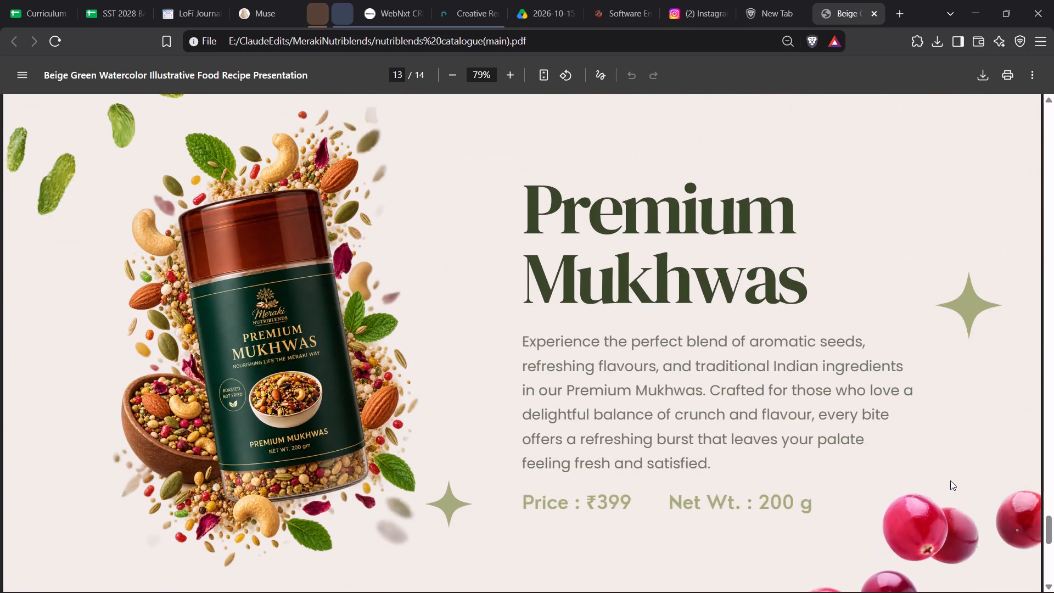
{"action": "scroll", "coordinate": [950, 480], "scroll_direction": "up", "scroll_amount": 20}
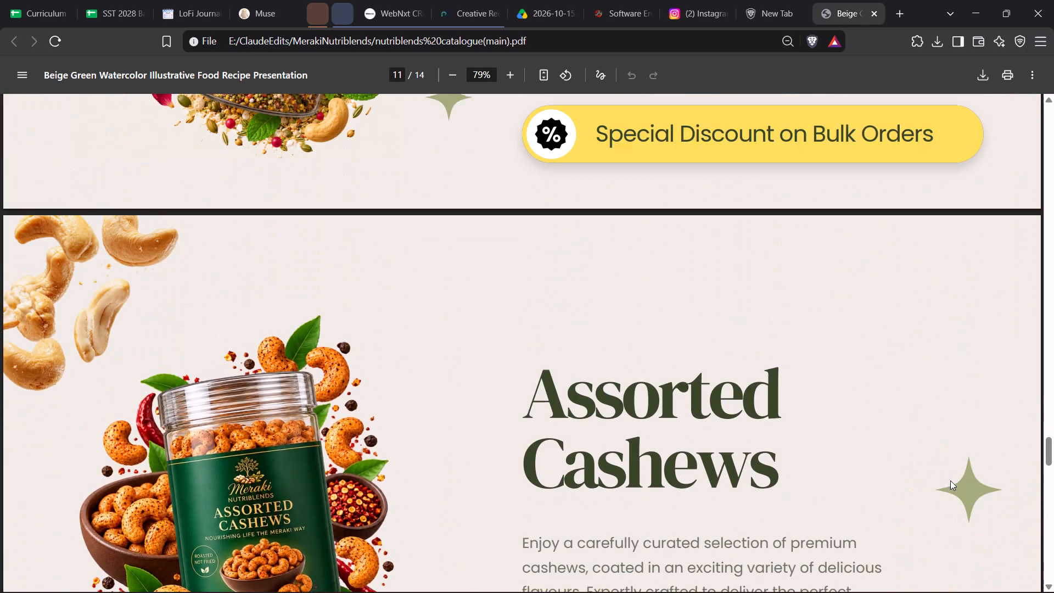
{"action": "scroll", "coordinate": [950, 480], "scroll_direction": "up", "scroll_amount": 9}
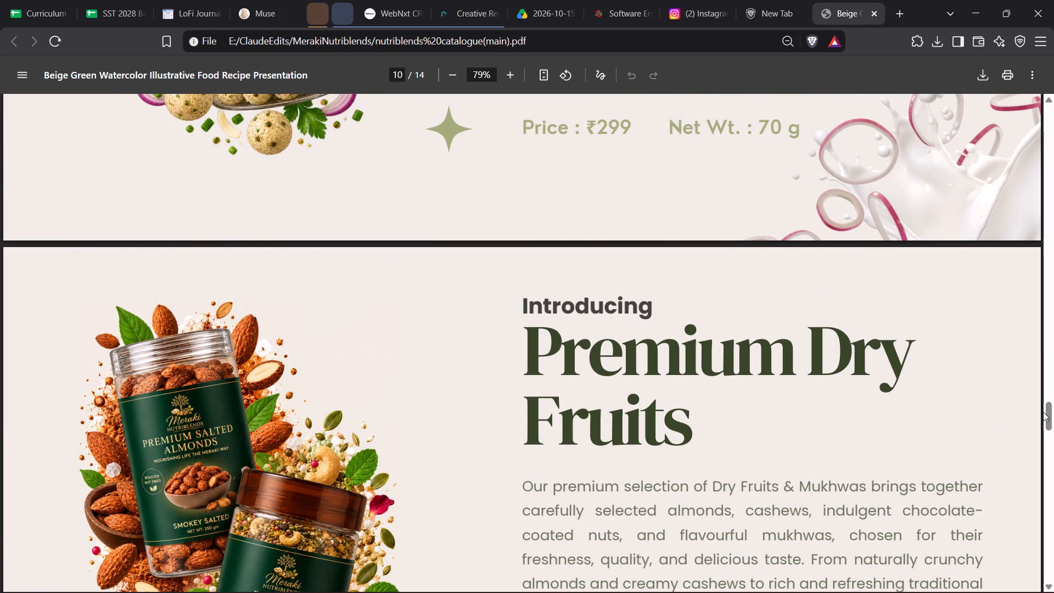
{"action": "left_click_drag", "start_coordinate": [1049, 417], "coordinate": [1036, 239]}
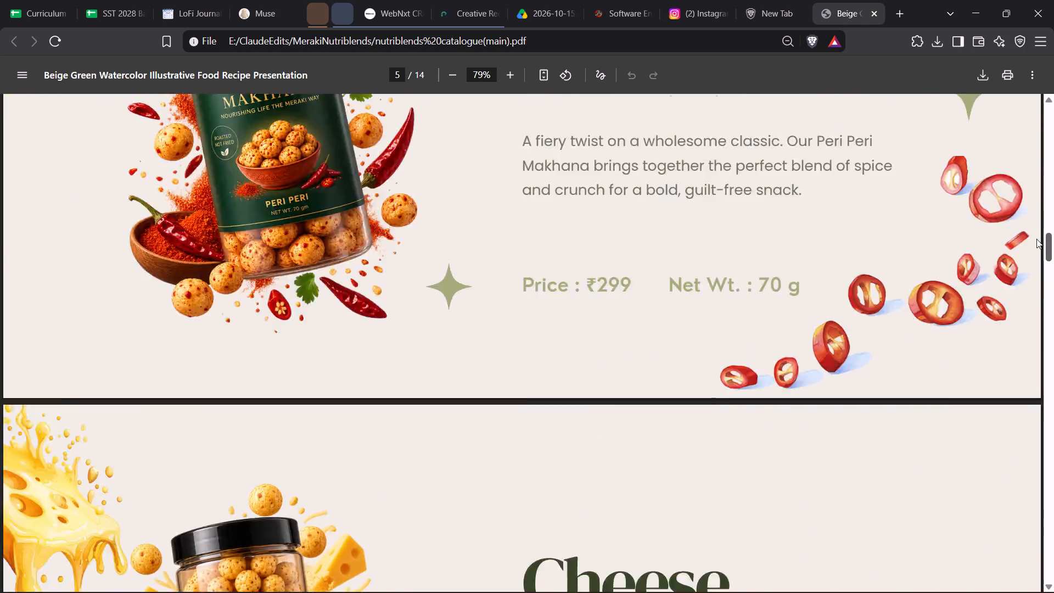
{"action": "left_click_drag", "start_coordinate": [1036, 239], "coordinate": [1042, 106]}
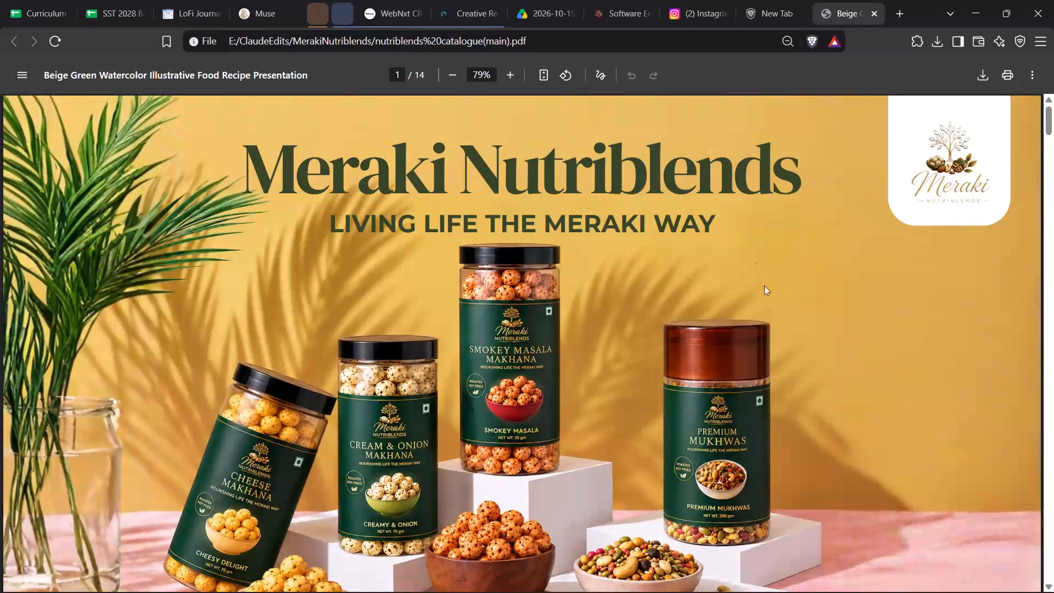
Copy the "Meraki Nutriblends" heading text from the catalogue's cover page.
{"action": "left_click_drag", "start_coordinate": [716, 219], "coordinate": [255, 144]}
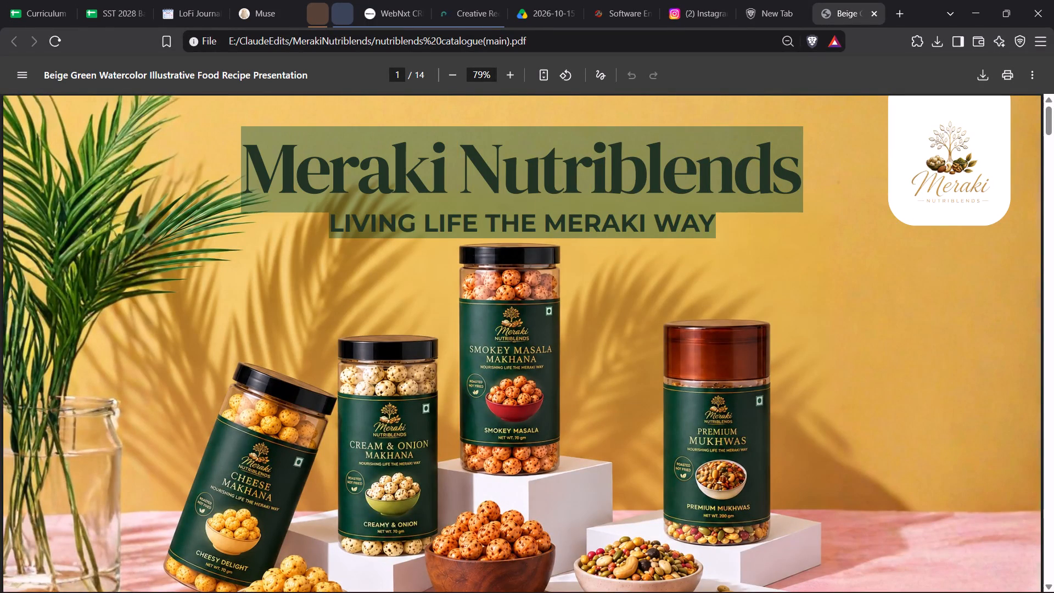
{"action": "left_click_drag", "start_coordinate": [817, 191], "coordinate": [820, 182]}
{"action": "left_click_drag", "start_coordinate": [800, 168], "coordinate": [776, 167]}
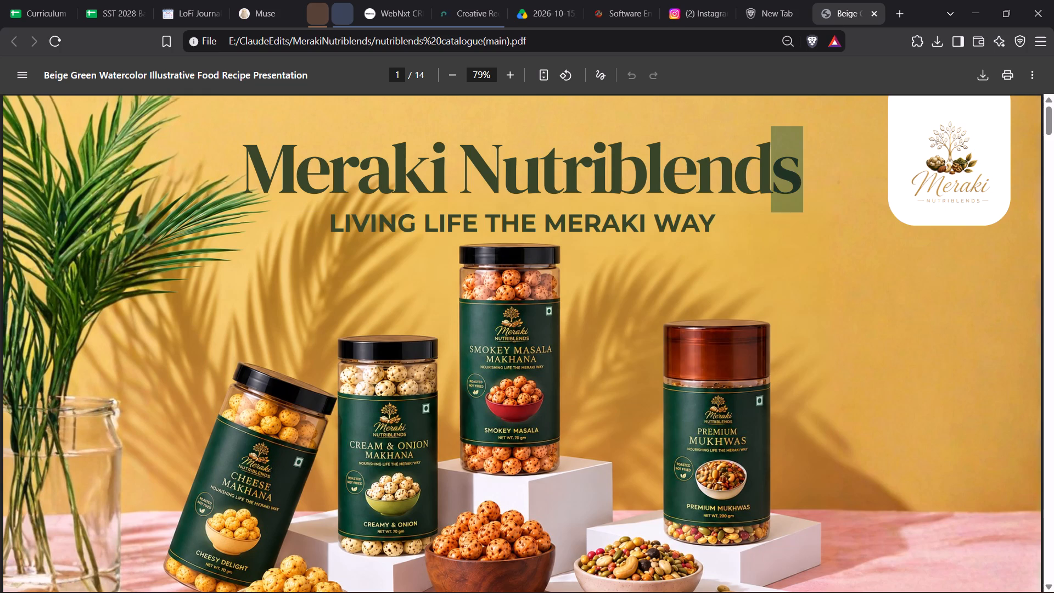
{"action": "left_click_drag", "start_coordinate": [776, 167], "coordinate": [256, 151]}
{"action": "key", "text": "ctrl+c"}
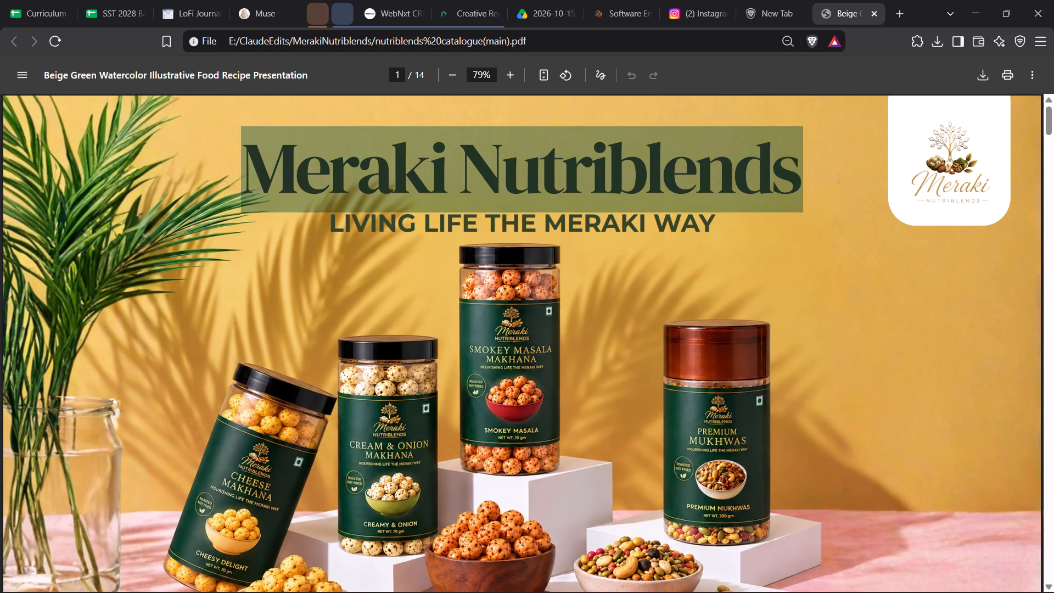
Back in Premiere, return the playhead to the start of Sequence 01 and show track V2 again.
{"action": "left_click", "coordinate": [698, 570]}
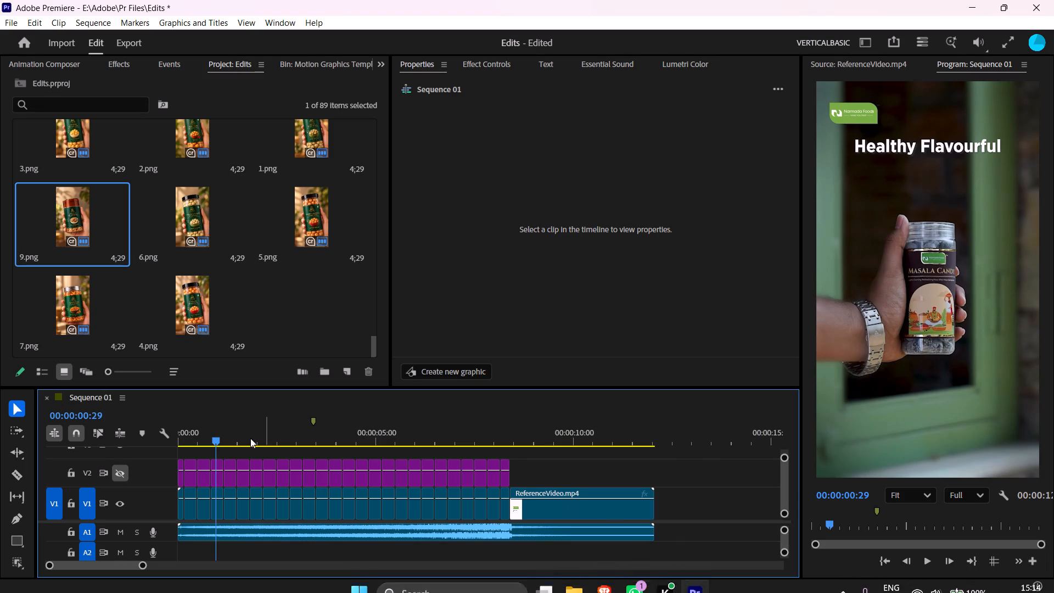
{"action": "left_click_drag", "start_coordinate": [220, 434], "coordinate": [117, 436]}
{"action": "left_click", "coordinate": [123, 475]}
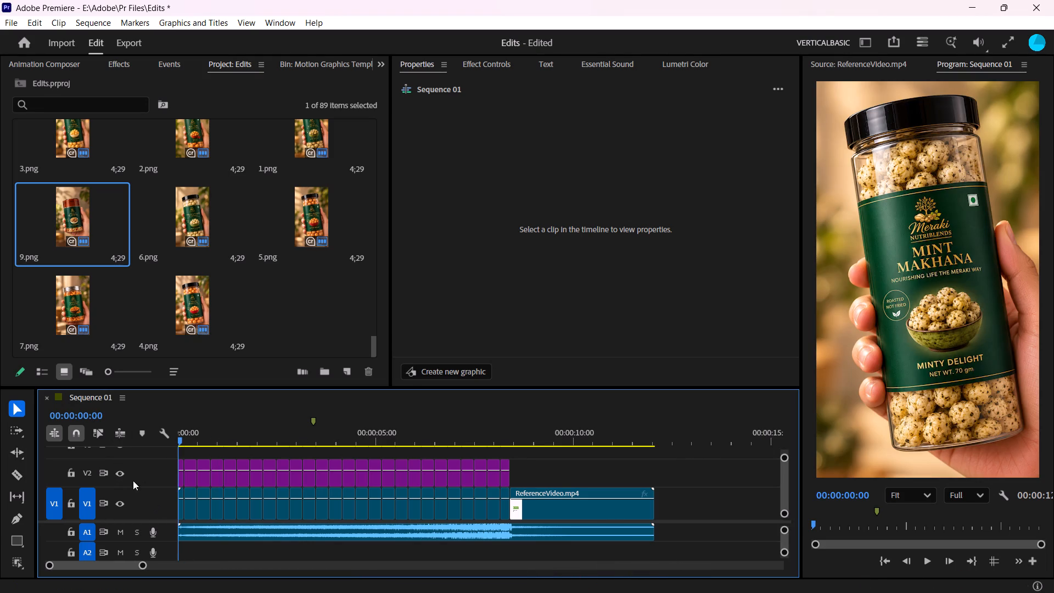
Enlarge the timeline's video track area to reveal the empty V3 track, keeping the playhead at the start.
{"action": "left_click_drag", "start_coordinate": [166, 522], "coordinate": [168, 532]}
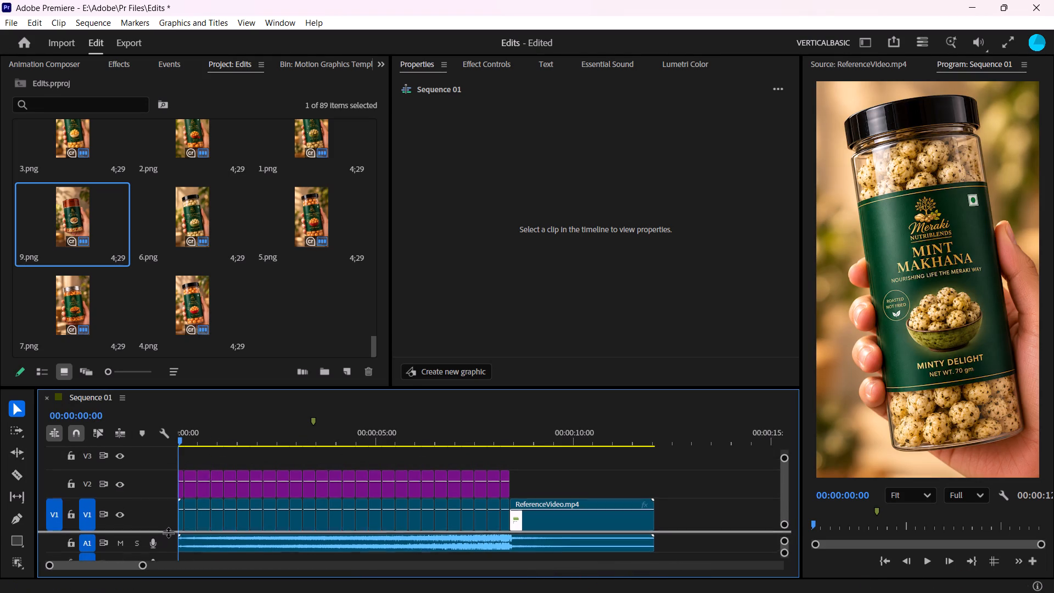
{"action": "left_click_drag", "start_coordinate": [168, 532], "coordinate": [168, 535]}
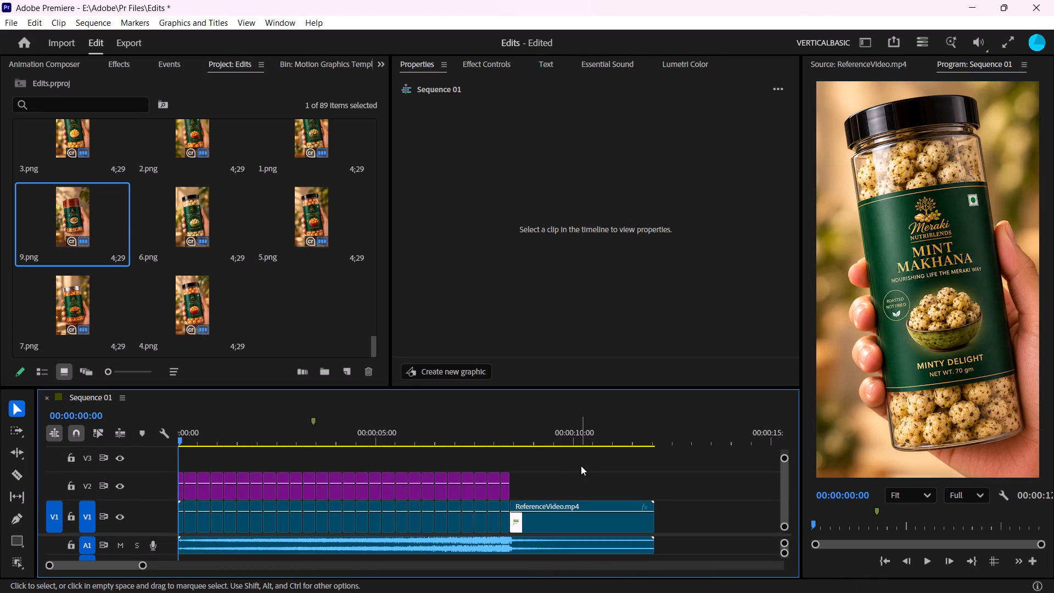
{"action": "left_click", "coordinate": [581, 466]}
{"action": "left_click_drag", "start_coordinate": [200, 435], "coordinate": [116, 439]}
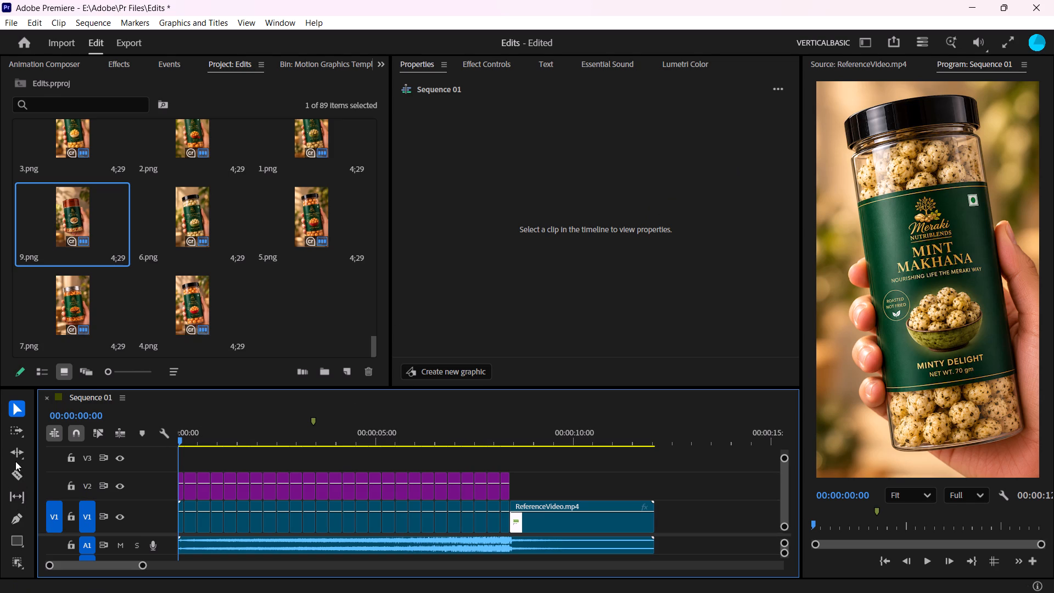
Widen the Tools panel to two columns and select the Type tool.
{"action": "scroll", "coordinate": [14, 488], "scroll_direction": "down", "scroll_amount": 1}
{"action": "left_click_drag", "start_coordinate": [36, 477], "coordinate": [55, 479]}
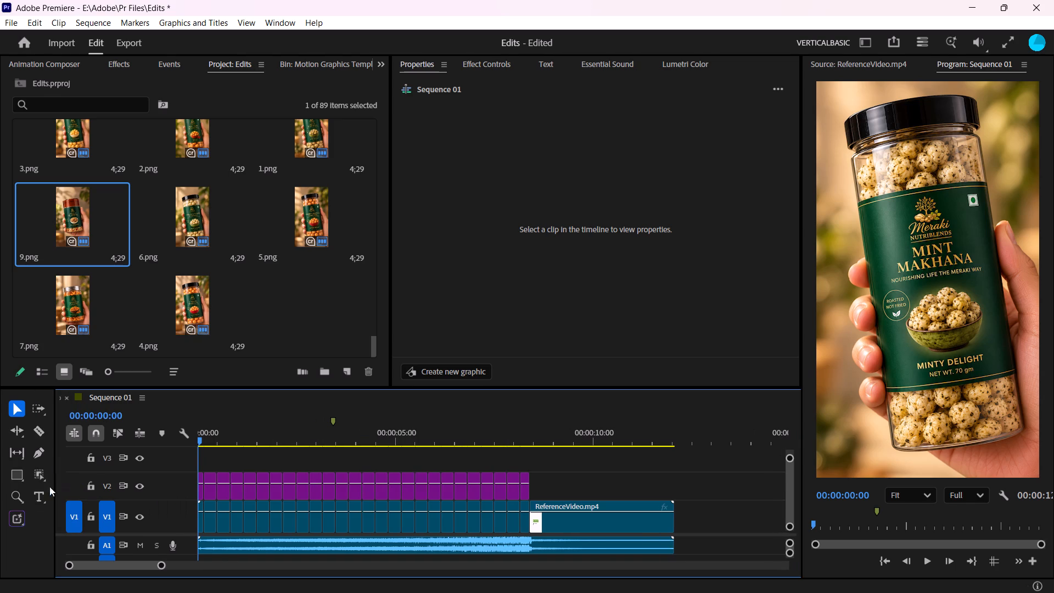
{"action": "left_click", "coordinate": [38, 493]}
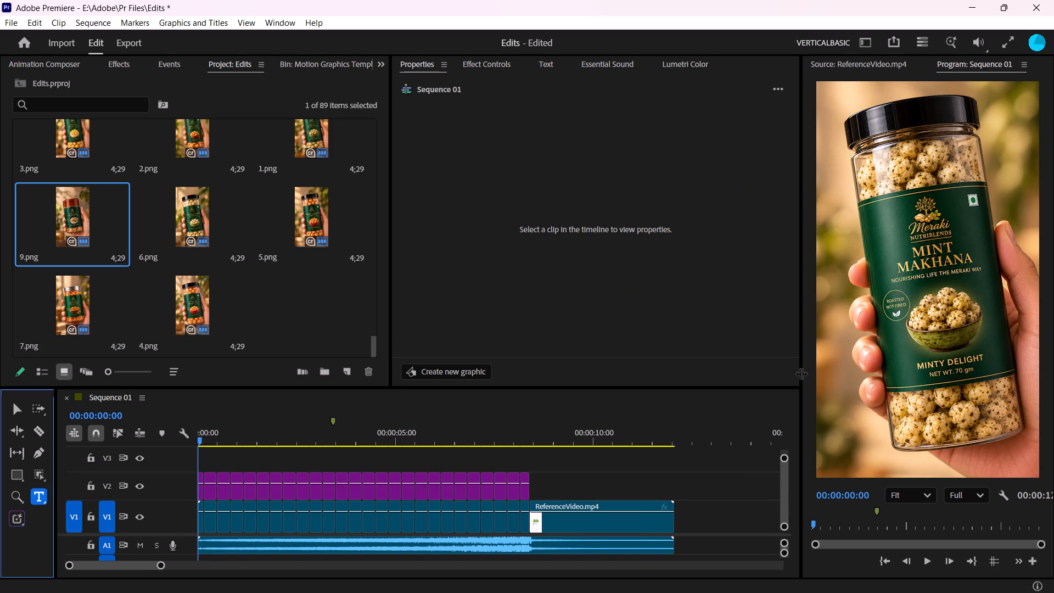
Lower the Peri Peri Makhana image 2.png near the start of V2 by setting its vertical position to 1118.
{"action": "left_click_drag", "start_coordinate": [201, 431], "coordinate": [291, 443]}
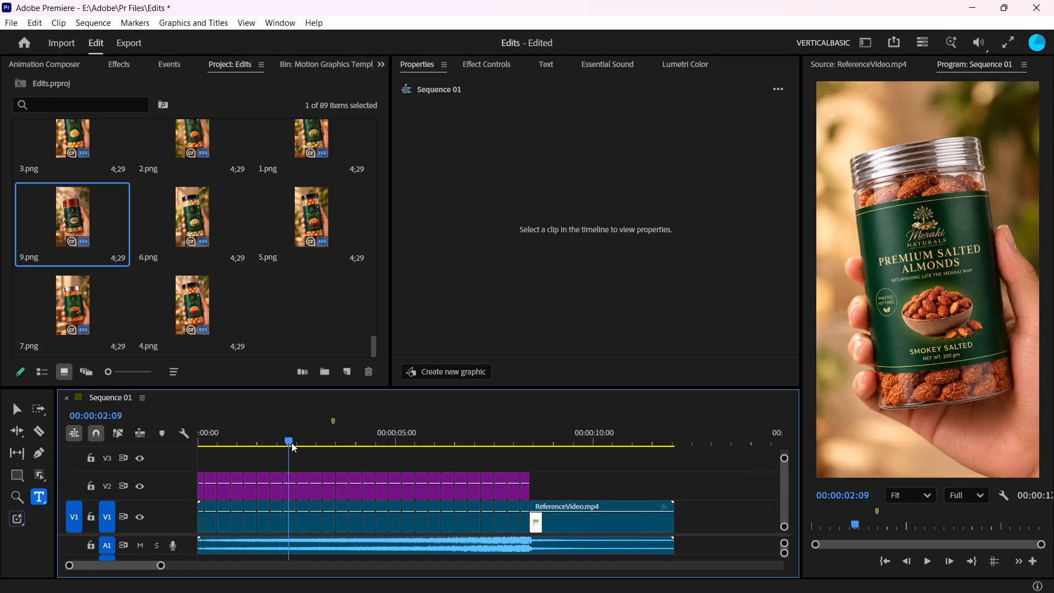
{"action": "left_click_drag", "start_coordinate": [291, 443], "coordinate": [429, 445]}
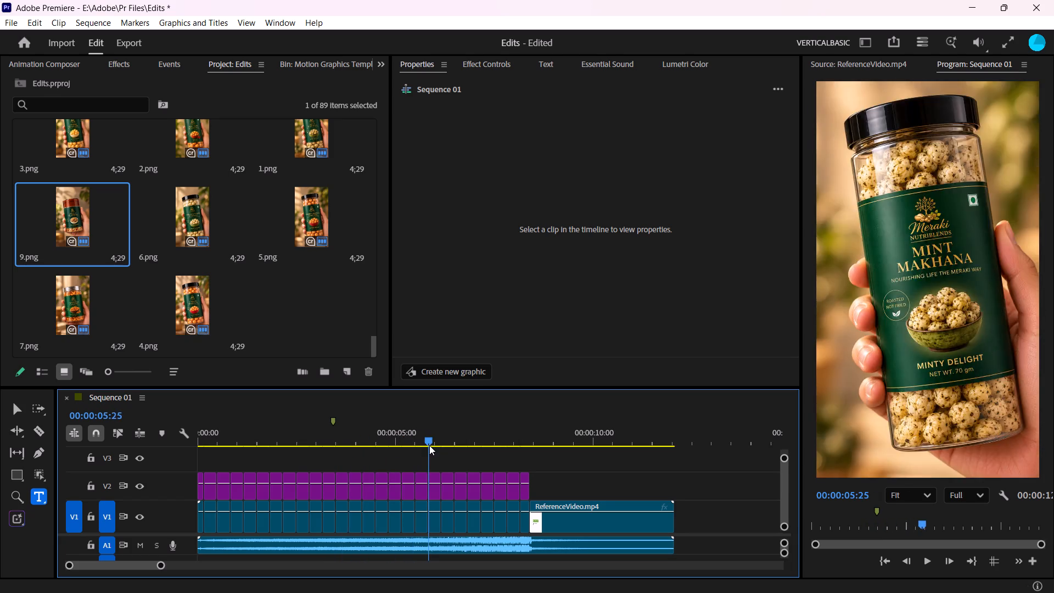
{"action": "left_click_drag", "start_coordinate": [429, 445], "coordinate": [211, 451]}
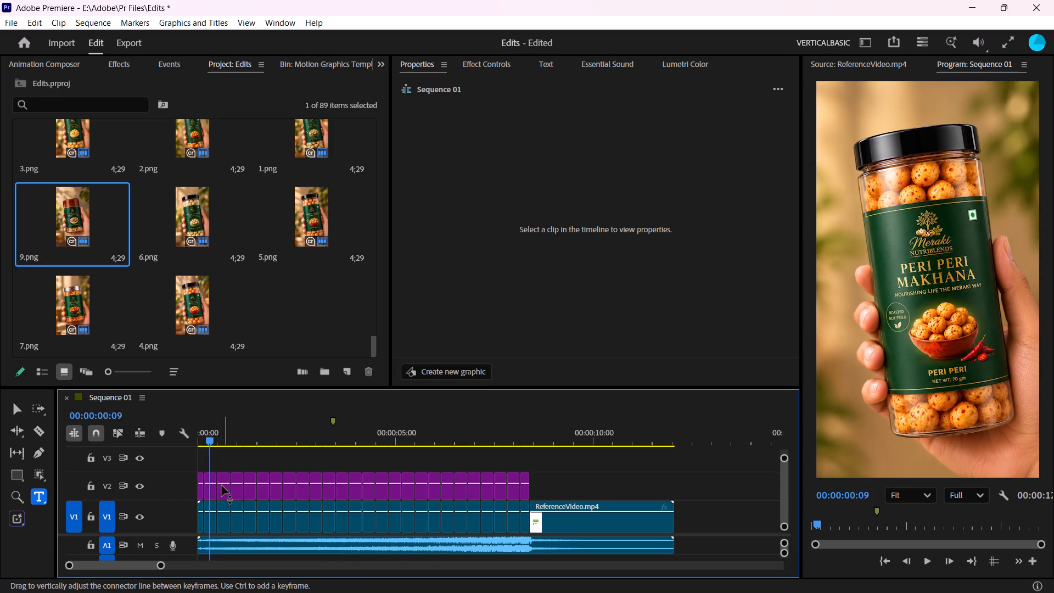
{"action": "left_click", "coordinate": [210, 493]}
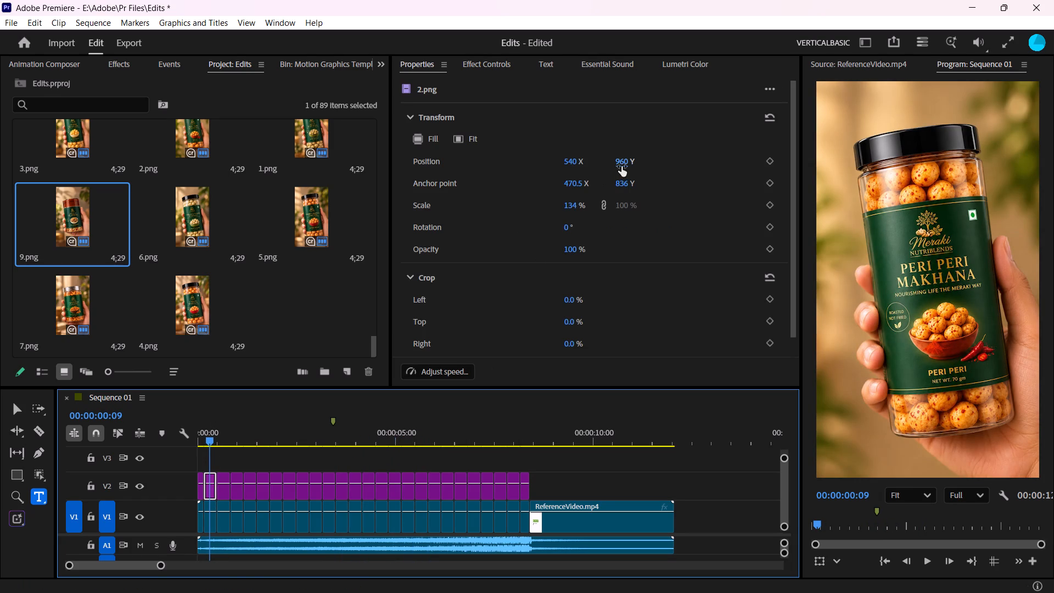
{"action": "left_click_drag", "start_coordinate": [621, 166], "coordinate": [760, 187]}
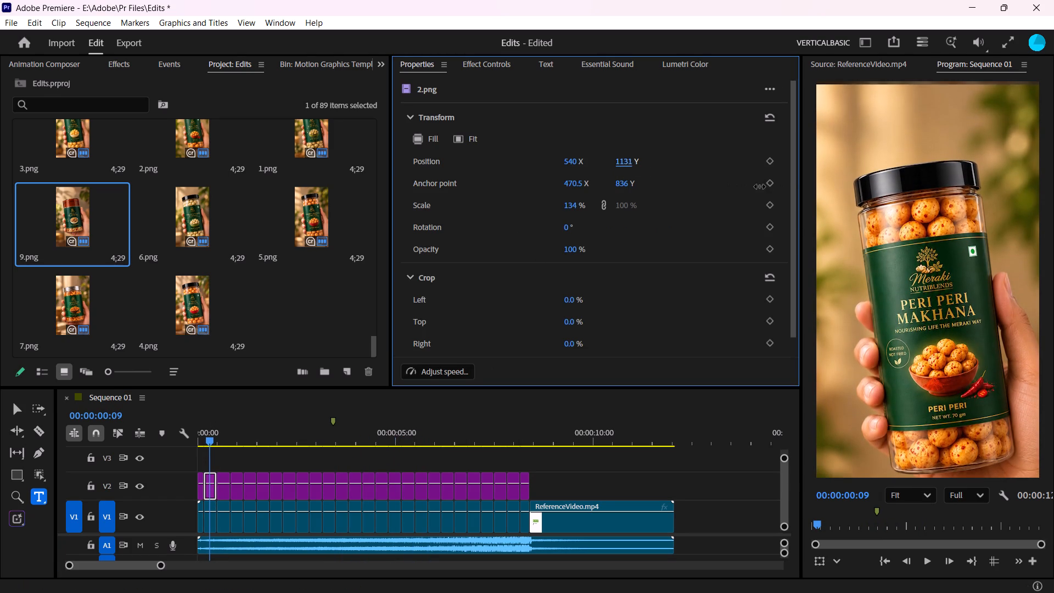
{"action": "left_click_drag", "start_coordinate": [760, 187], "coordinate": [743, 195]}
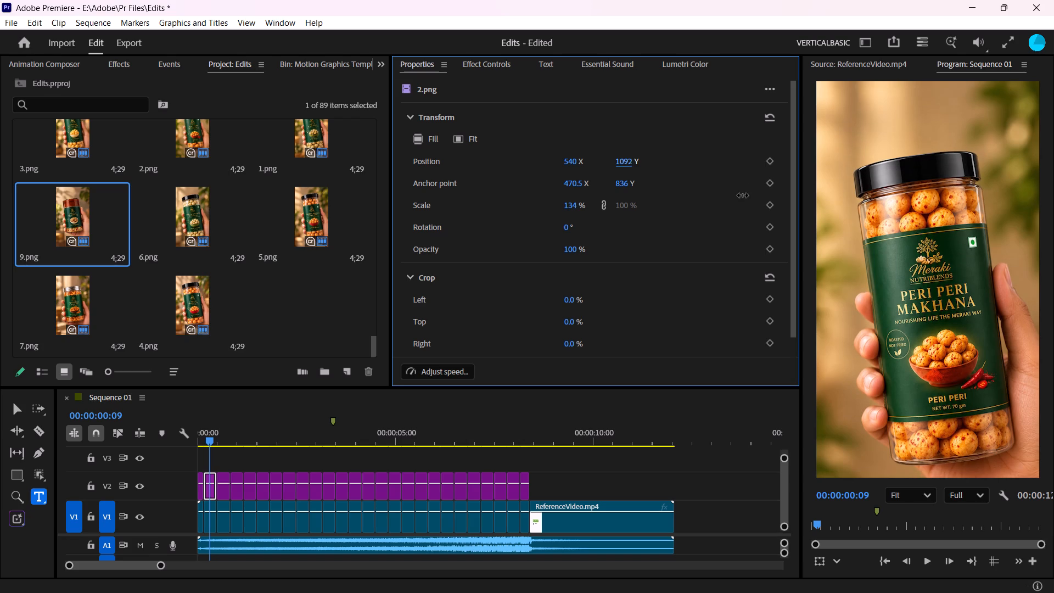
{"action": "left_click_drag", "start_coordinate": [743, 195], "coordinate": [773, 176]}
{"action": "left_click", "coordinate": [490, 64]}
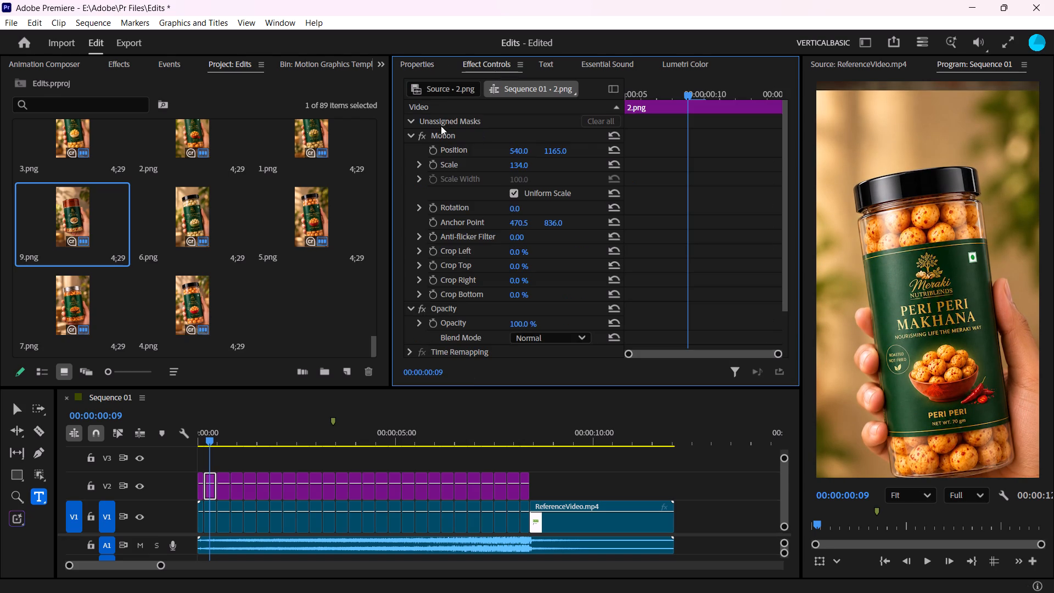
{"action": "left_click", "coordinate": [444, 135]}
{"action": "left_click_drag", "start_coordinate": [555, 148], "coordinate": [530, 148]}
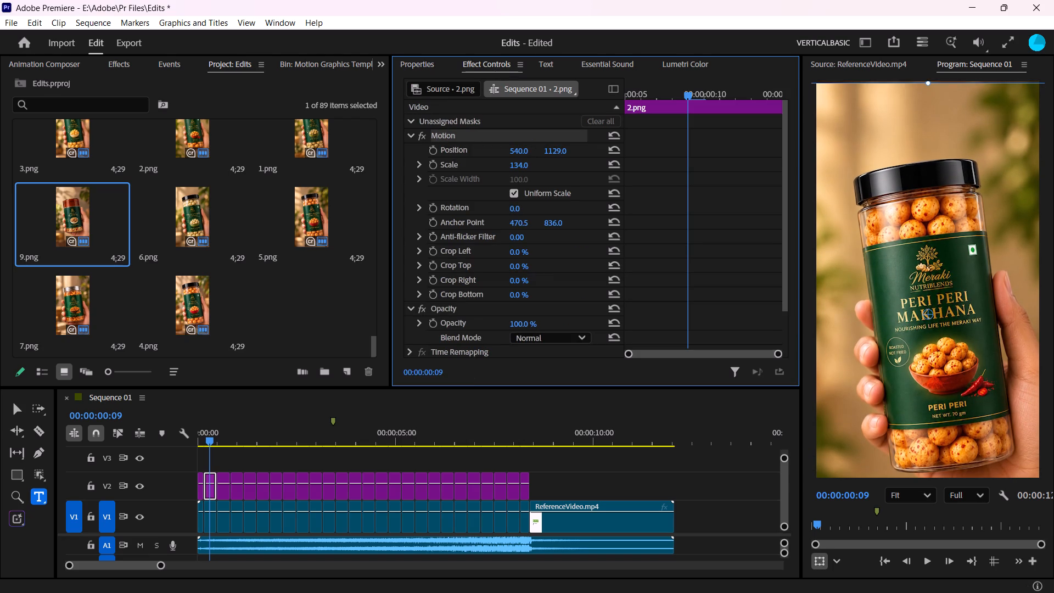
{"action": "left_click_drag", "start_coordinate": [530, 148], "coordinate": [523, 148]}
Copy the vertical position of 1118 from 2.png, apply it to all jar images on V2, and save the project.
{"action": "left_click", "coordinate": [434, 60]}
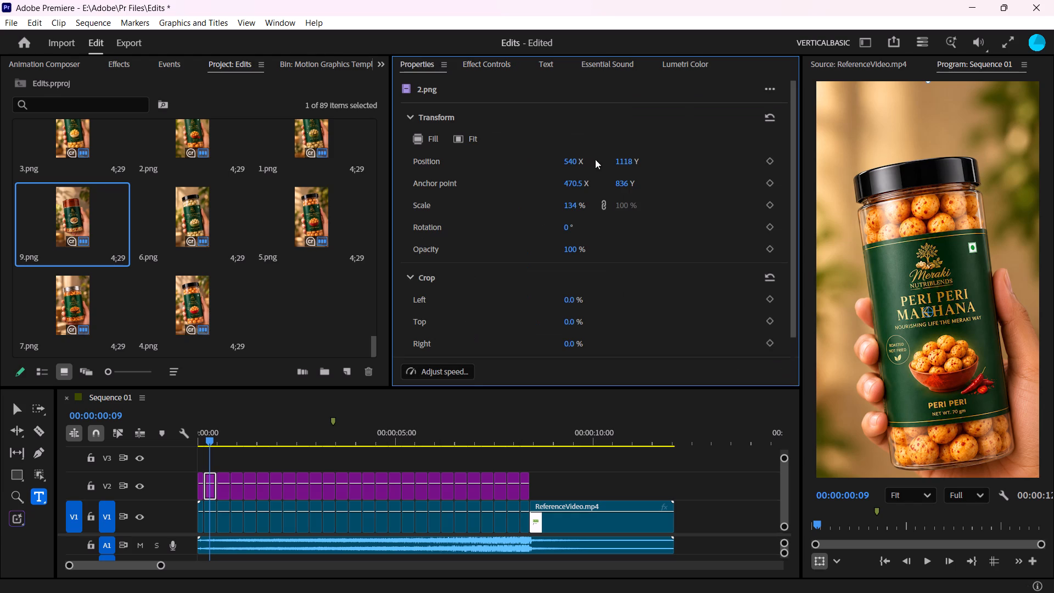
{"action": "left_click", "coordinate": [623, 157]}
{"action": "key", "text": "ctrl+c"}
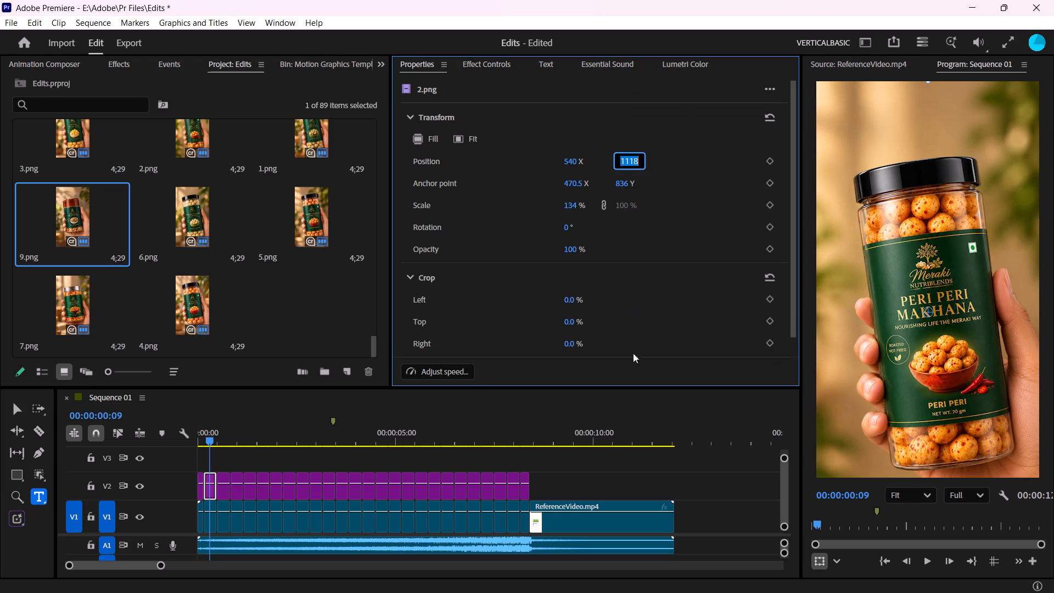
{"action": "left_click", "coordinate": [616, 480]}
{"action": "left_click_drag", "start_coordinate": [598, 485], "coordinate": [188, 443]}
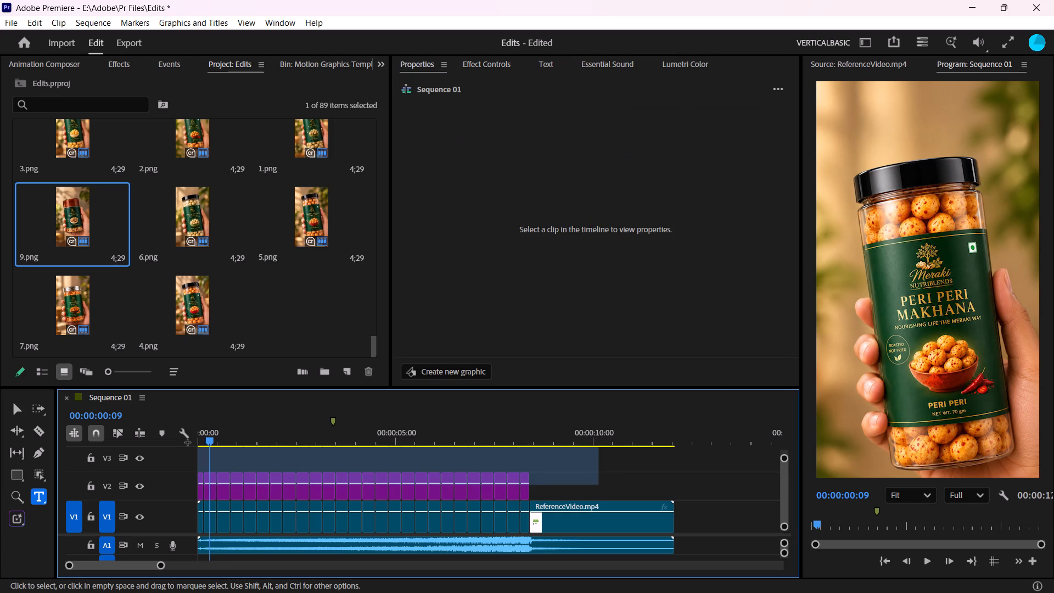
{"action": "left_click_drag", "start_coordinate": [188, 443], "coordinate": [190, 441]}
{"action": "left_click_drag", "start_coordinate": [554, 489], "coordinate": [128, 430]}
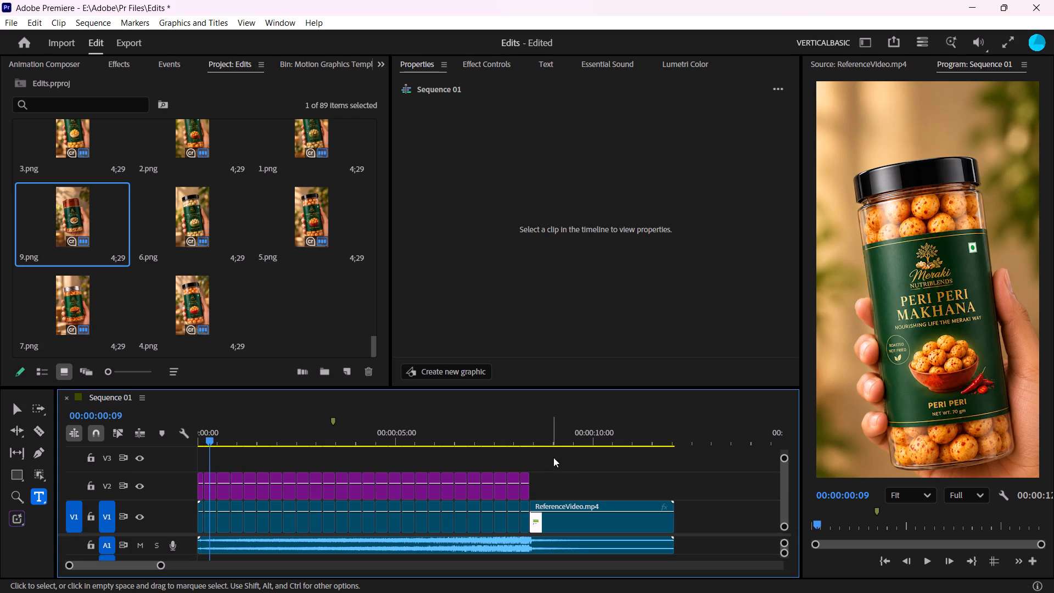
{"action": "left_click_drag", "start_coordinate": [570, 460], "coordinate": [198, 493]}
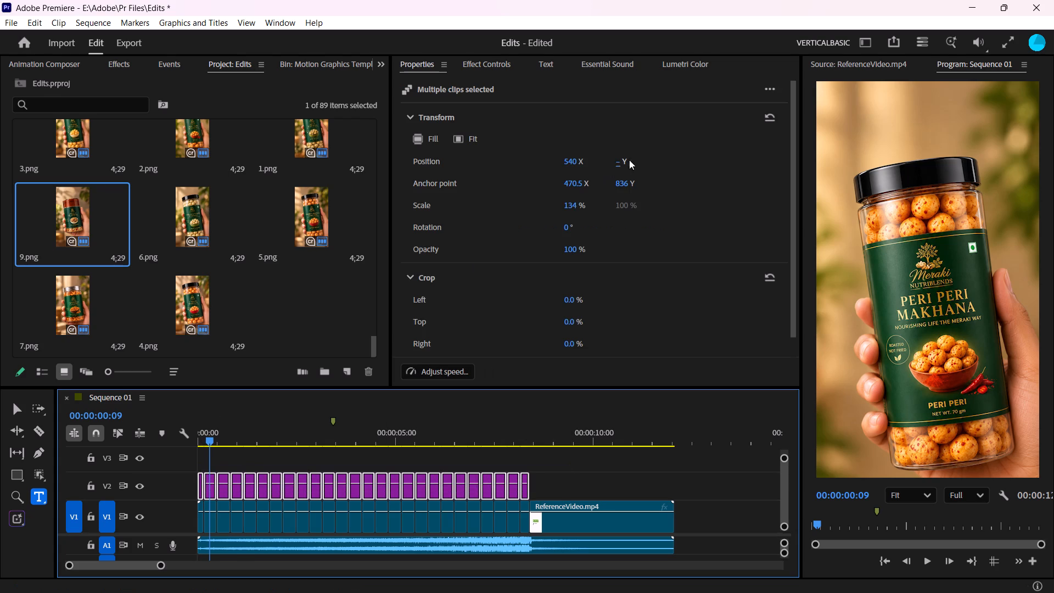
{"action": "left_click", "coordinate": [615, 163]}
{"action": "left_click", "coordinate": [619, 163]}
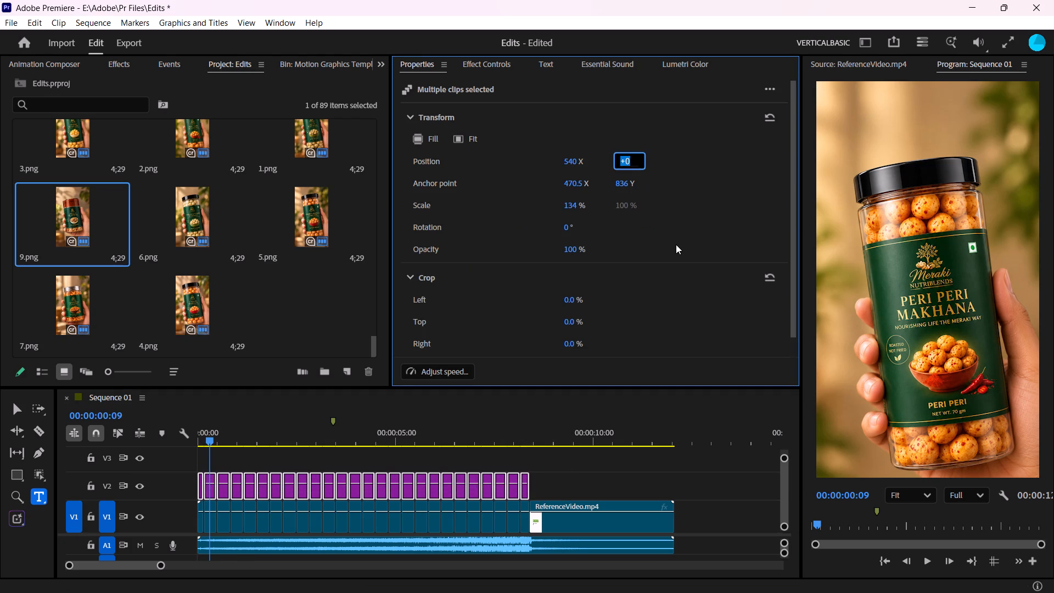
{"action": "key", "text": "ctrl+v"}
{"action": "left_click", "coordinate": [689, 143]}
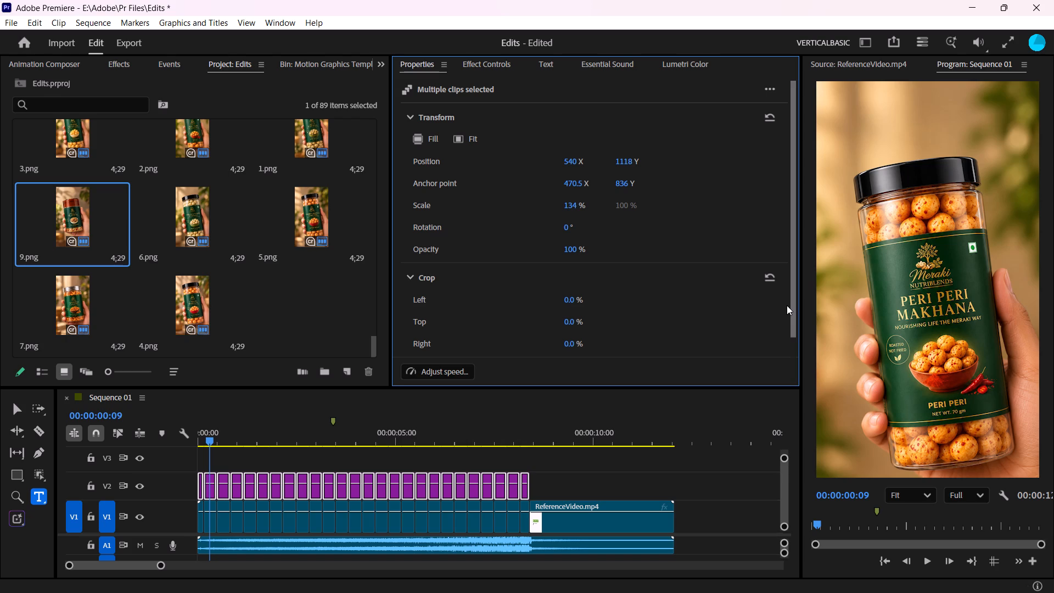
{"action": "left_click", "coordinate": [574, 479]}
{"action": "key", "text": "ctrl+s"}
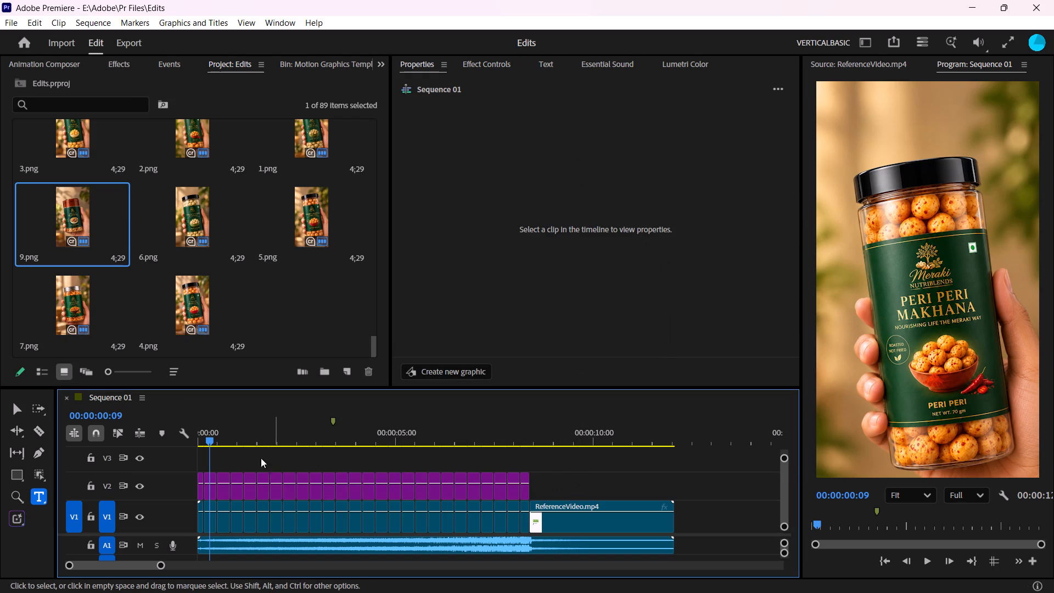
At 00:00:06:04, add a text graphic on V3 above the jar reading "MerakiNutriblends", pasted from the clipboard history.
{"action": "left_click_drag", "start_coordinate": [212, 438], "coordinate": [158, 438]}
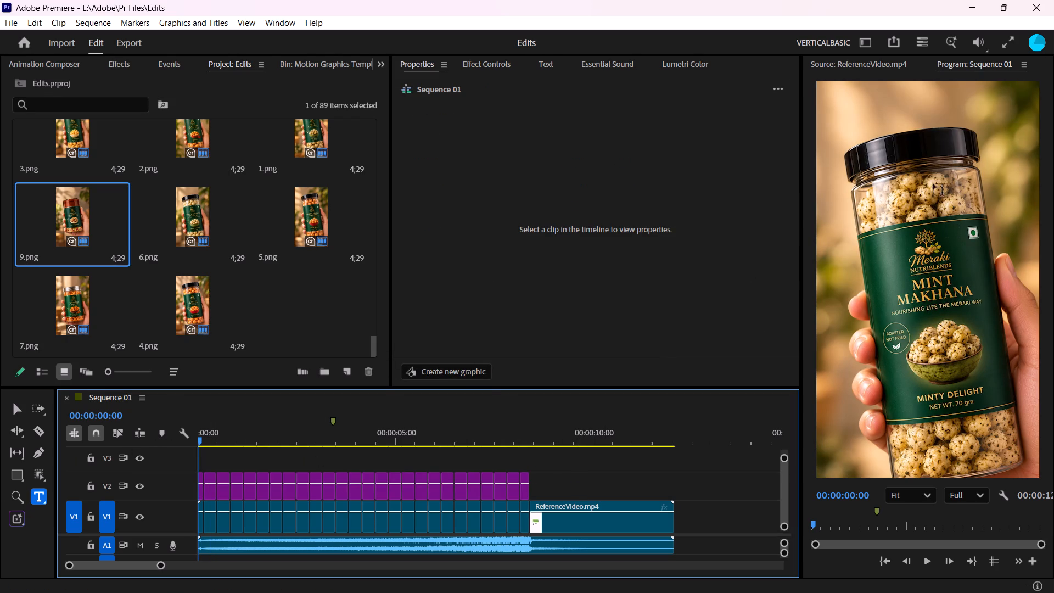
{"action": "left_click_drag", "start_coordinate": [209, 437], "coordinate": [314, 440]}
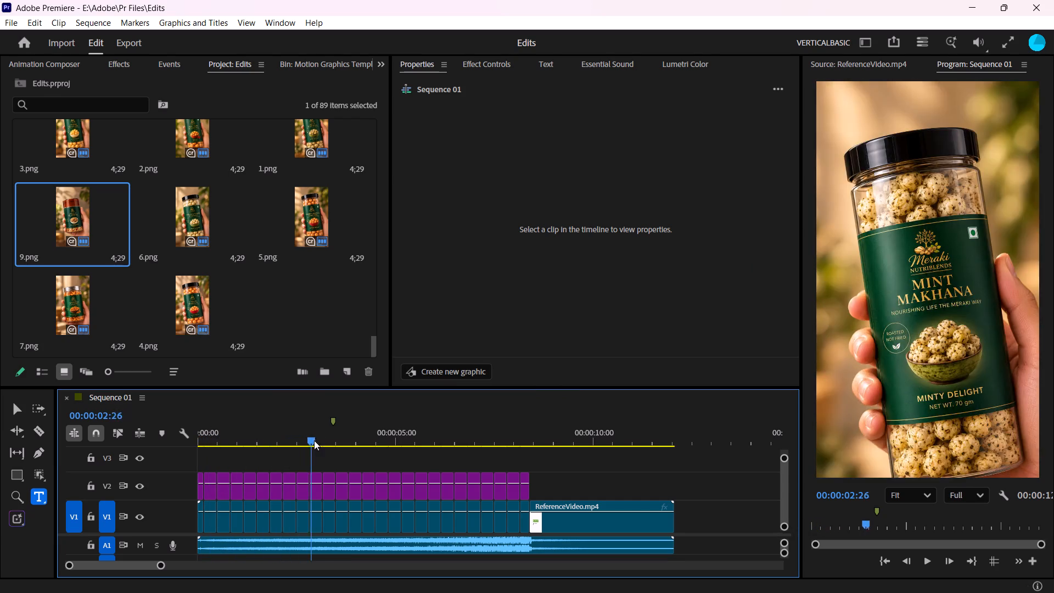
{"action": "left_click_drag", "start_coordinate": [314, 440], "coordinate": [400, 443]}
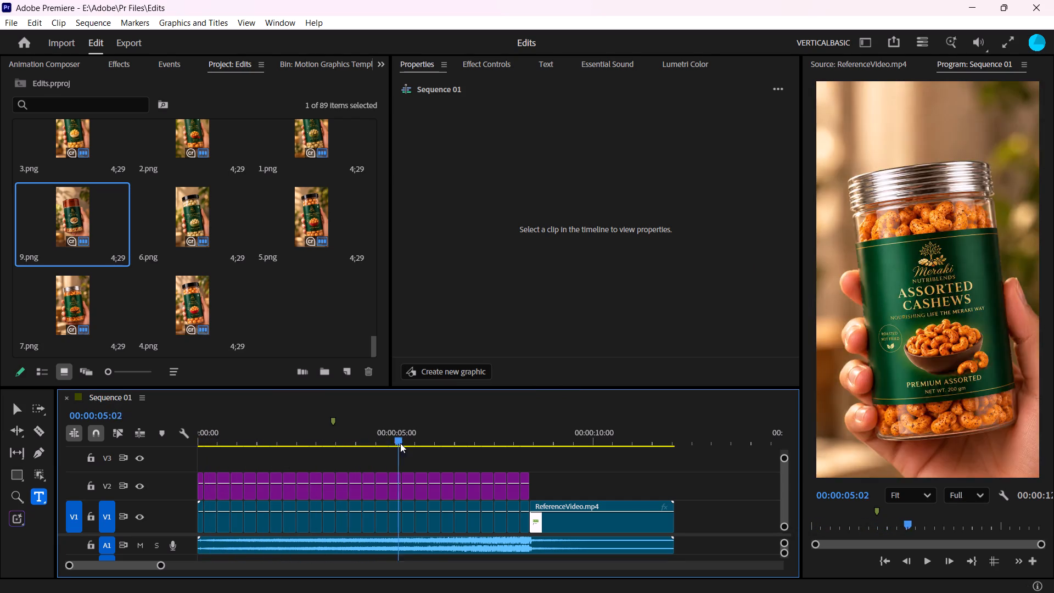
{"action": "left_click_drag", "start_coordinate": [400, 443], "coordinate": [442, 443]}
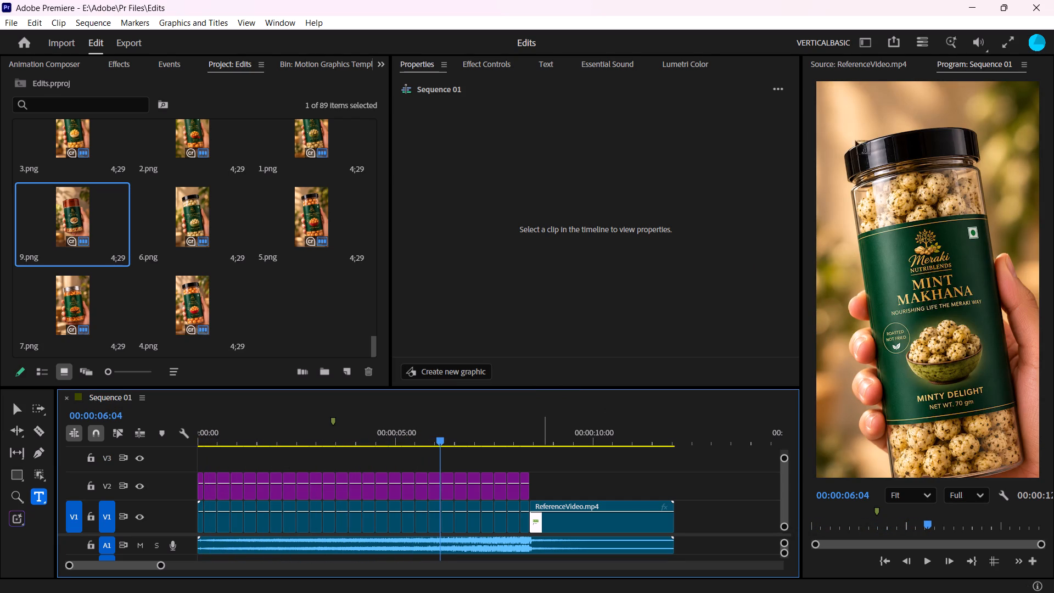
{"action": "left_click", "coordinate": [854, 109]}
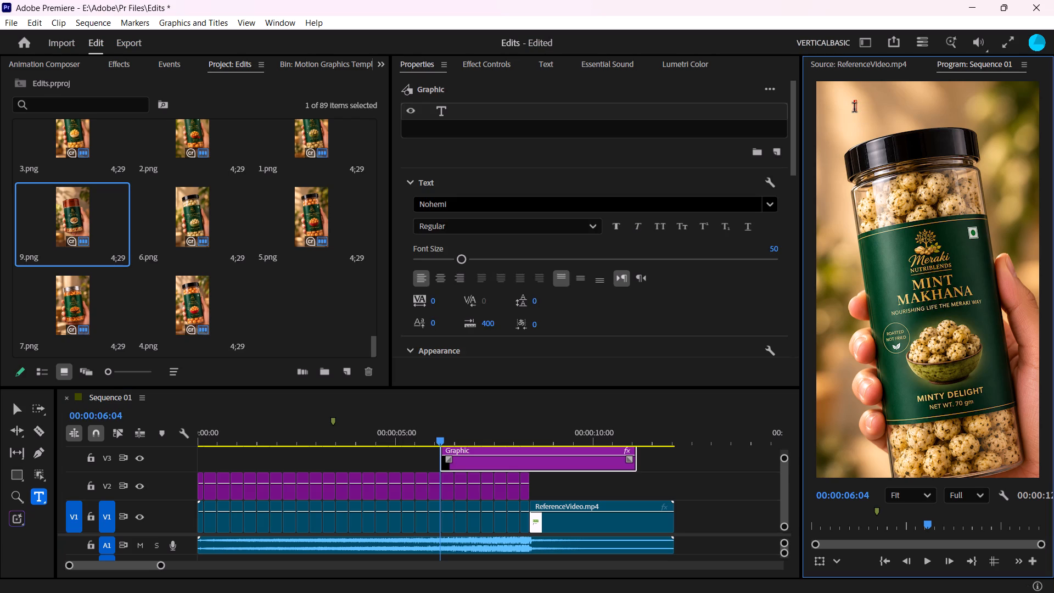
{"action": "key", "text": "ctrl+v"}
{"action": "key", "text": "ctrl+a"}
{"action": "key", "text": "super+v"}
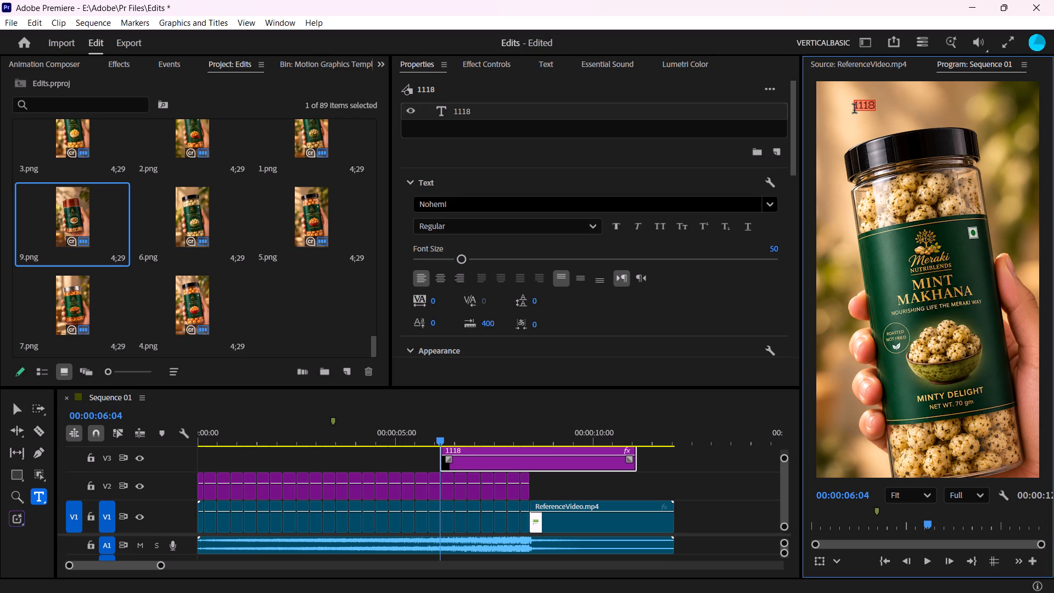
{"action": "left_click", "coordinate": [910, 497]}
{"action": "key", "text": "ctrl+v"}
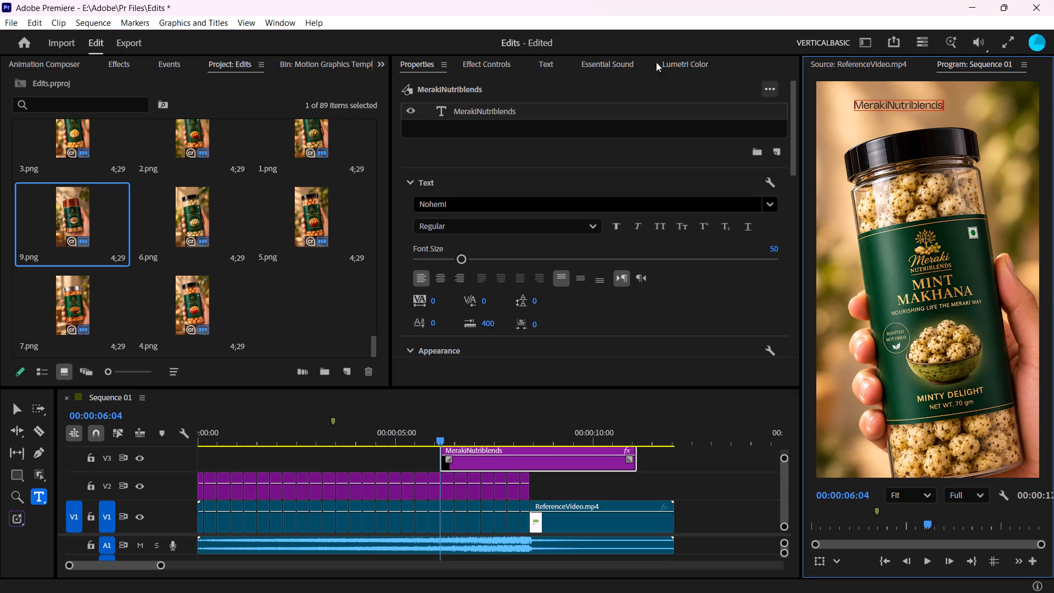
Set the whole "MerakiNutriblends" title to the favourite font Emerland with a font size of 100.
{"action": "key", "text": "ctrl+a"}
{"action": "left_click", "coordinate": [495, 66]}
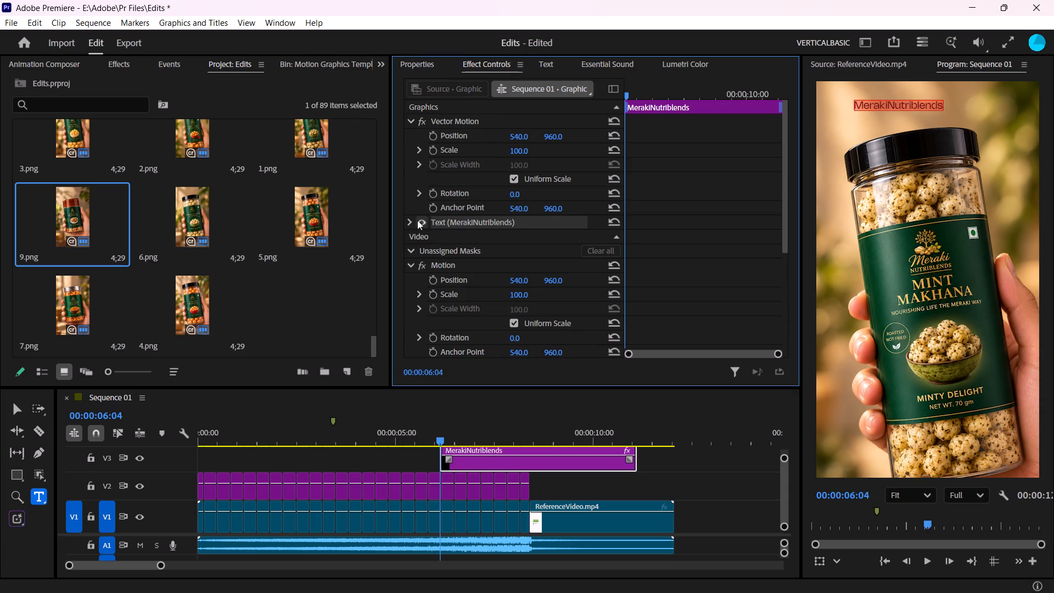
{"action": "left_click", "coordinate": [410, 221]}
{"action": "left_click", "coordinate": [602, 254]}
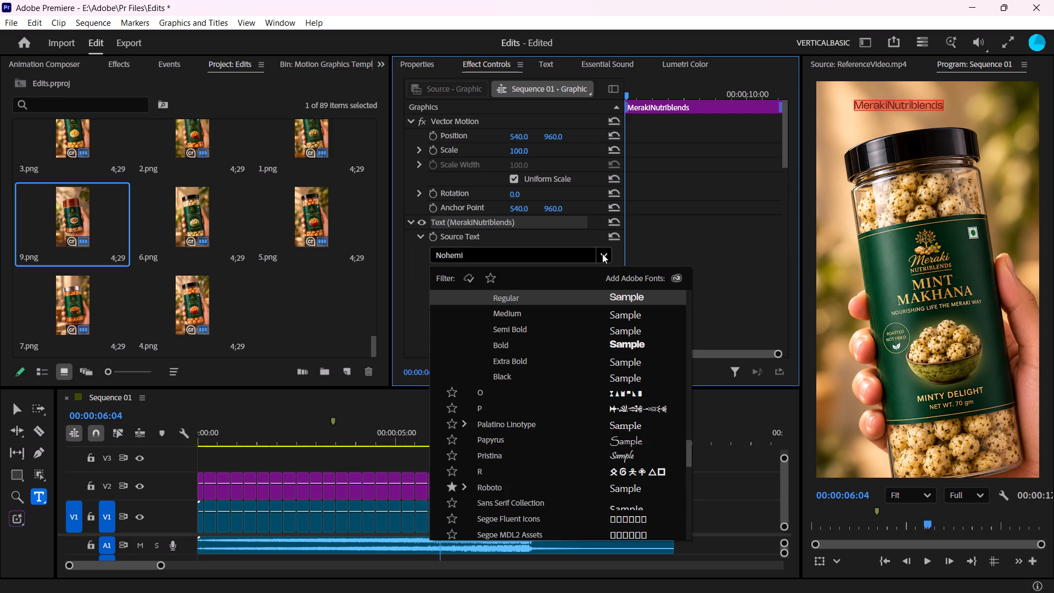
{"action": "scroll", "coordinate": [579, 352], "scroll_direction": "up", "scroll_amount": 1}
{"action": "left_click", "coordinate": [491, 278]}
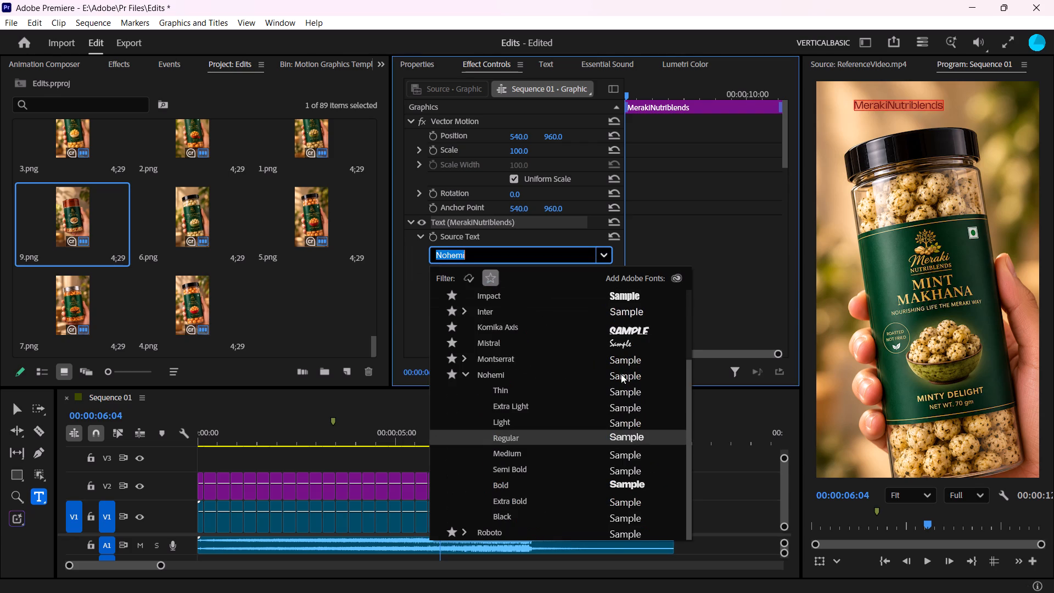
{"action": "left_click", "coordinate": [467, 375]}
{"action": "scroll", "coordinate": [604, 338], "scroll_direction": "up", "scroll_amount": 6}
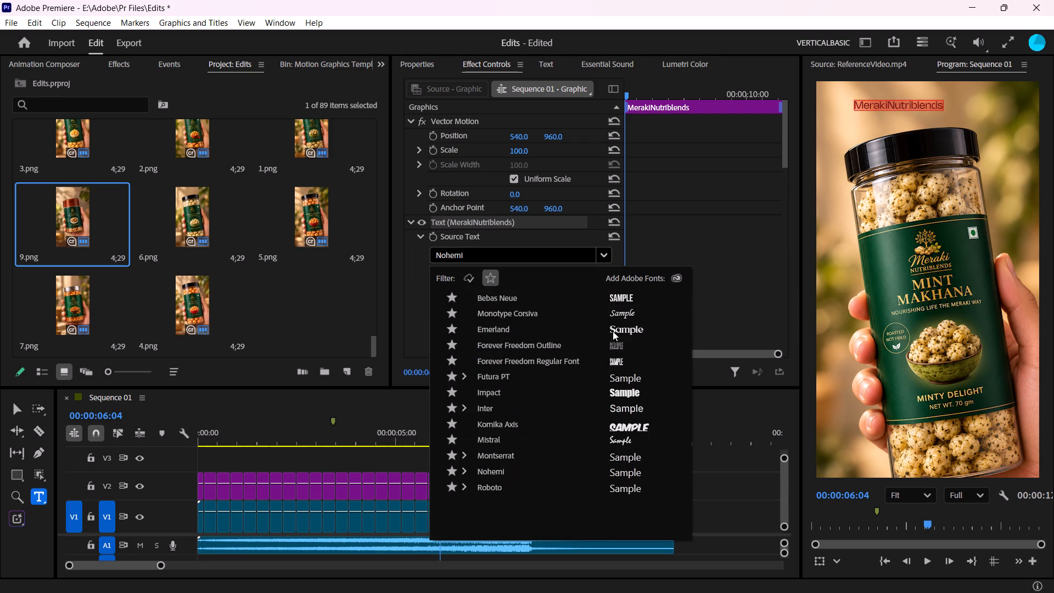
{"action": "left_click", "coordinate": [621, 332]}
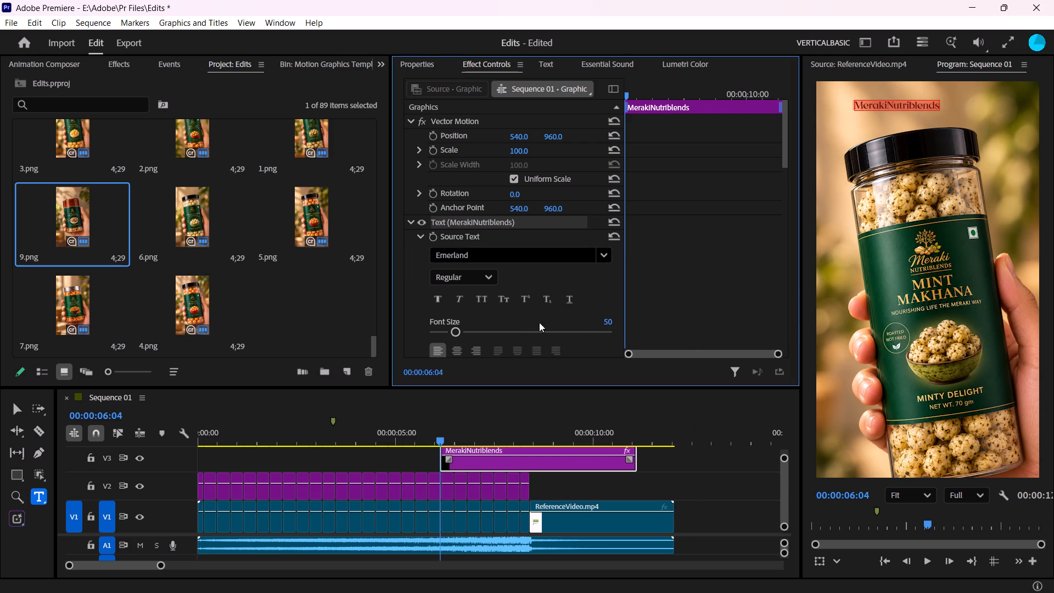
{"action": "left_click", "coordinate": [602, 322]}
{"action": "type", "text": "10"}
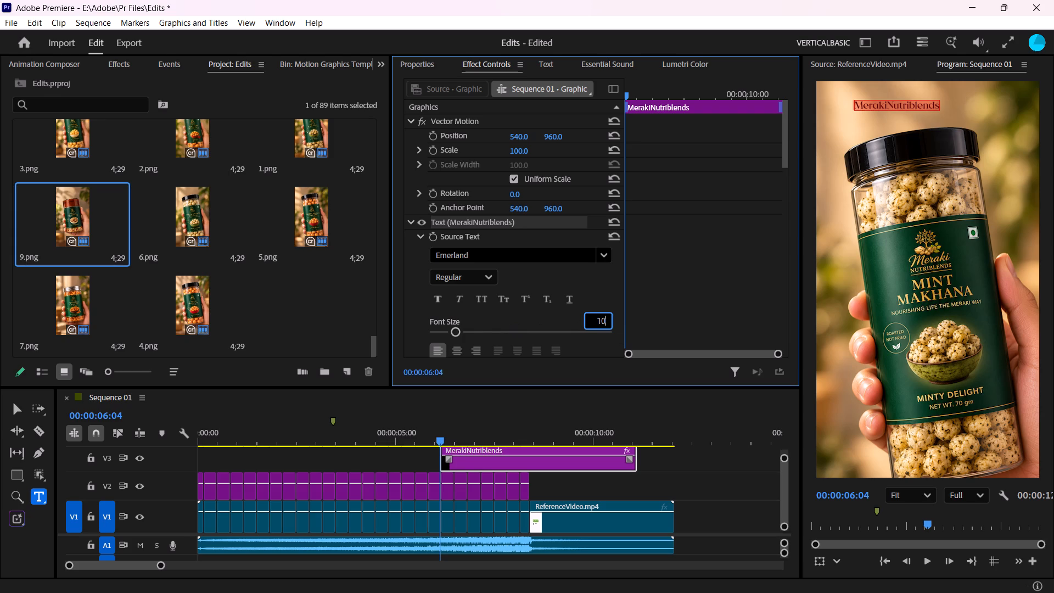
{"action": "key", "text": "0"}
{"action": "key", "text": "Return"}
Centre the title horizontally in the frame just above the jar's lid, and play it back into the closing shot.
{"action": "left_click", "coordinate": [21, 406]}
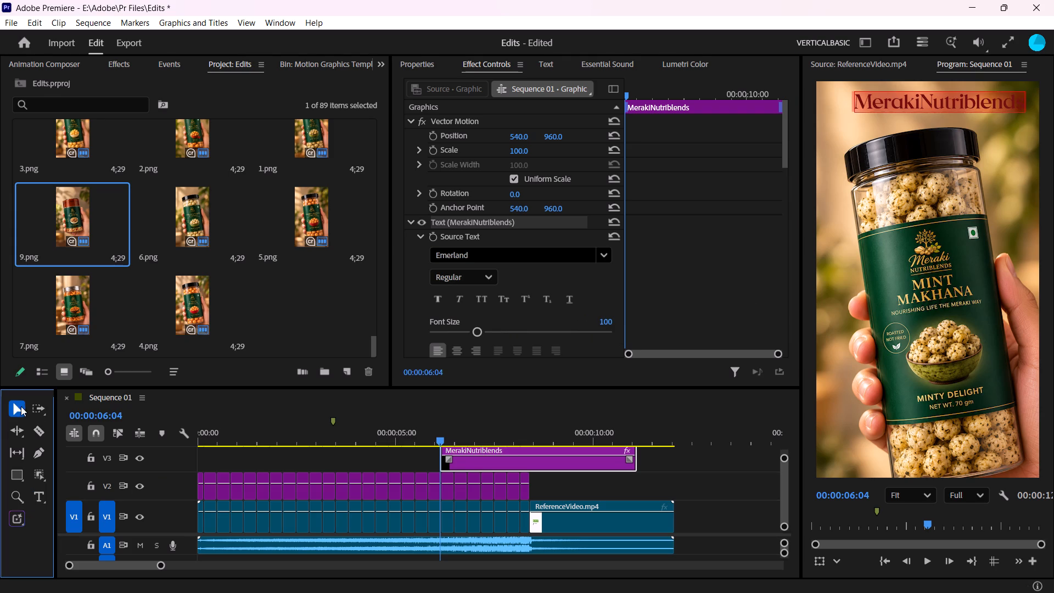
{"action": "left_click_drag", "start_coordinate": [959, 97], "coordinate": [950, 97]}
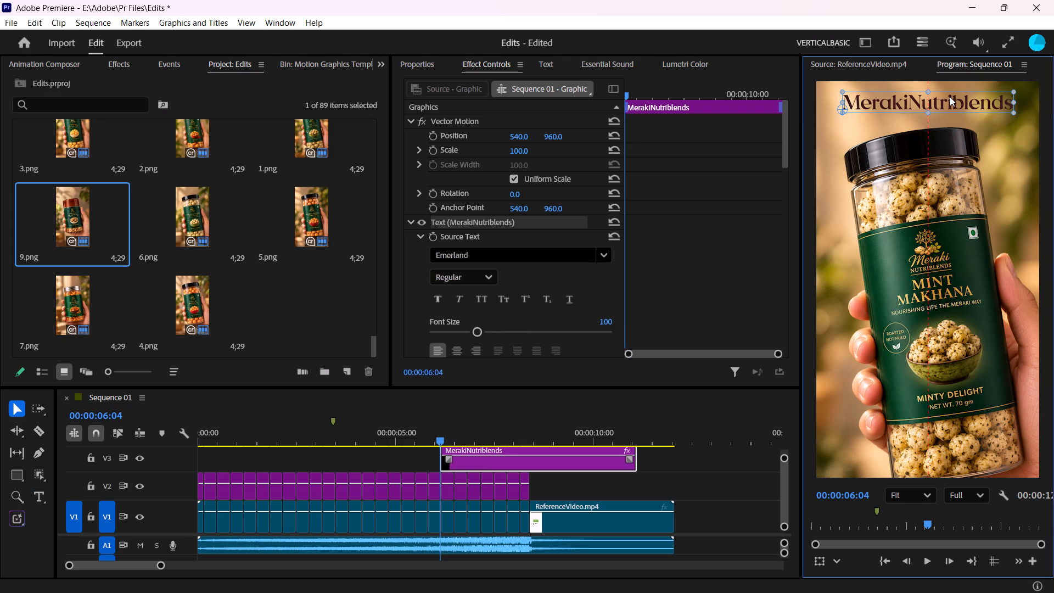
{"action": "left_click_drag", "start_coordinate": [950, 97], "coordinate": [949, 97]}
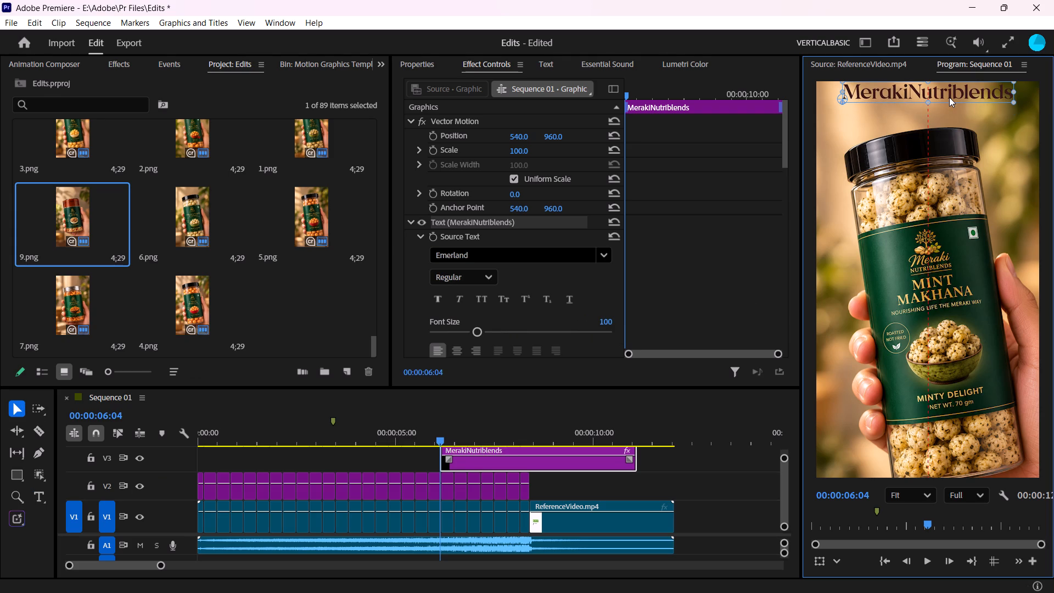
{"action": "left_click_drag", "start_coordinate": [949, 97], "coordinate": [948, 105]}
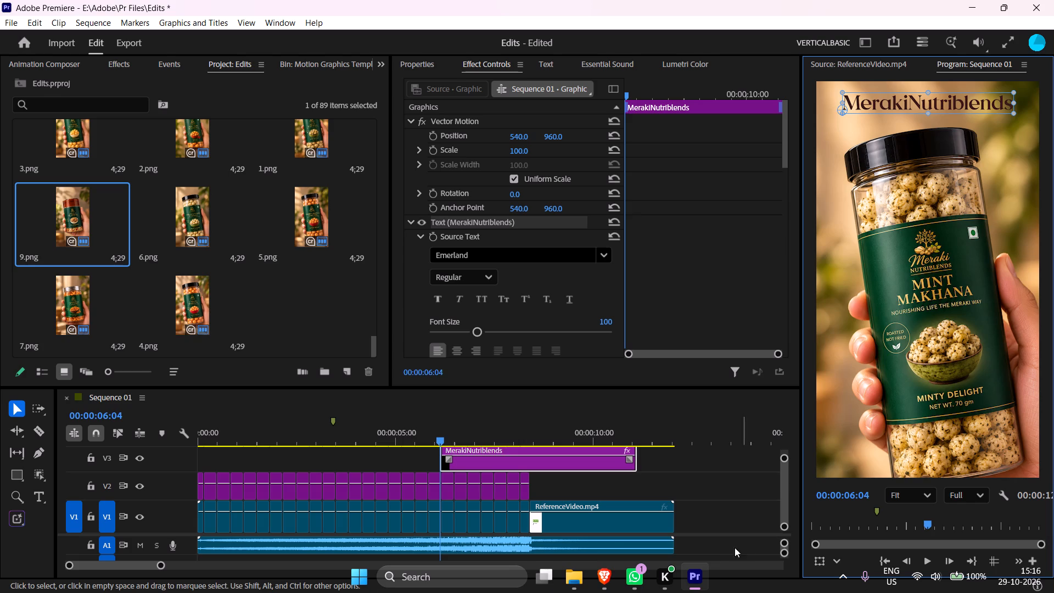
{"action": "key", "text": "space"}
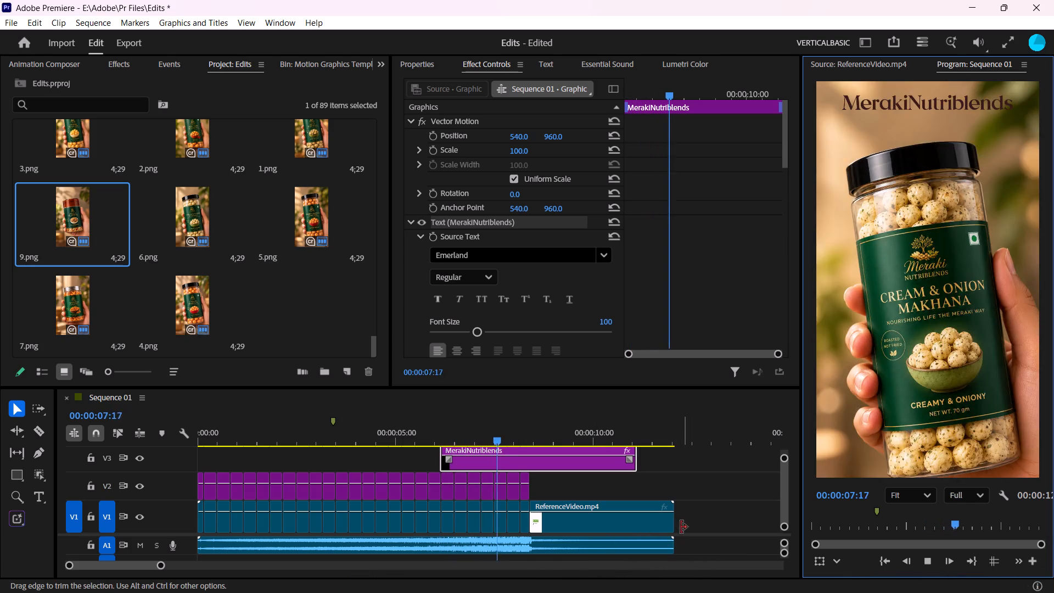
{"action": "key", "text": "space"}
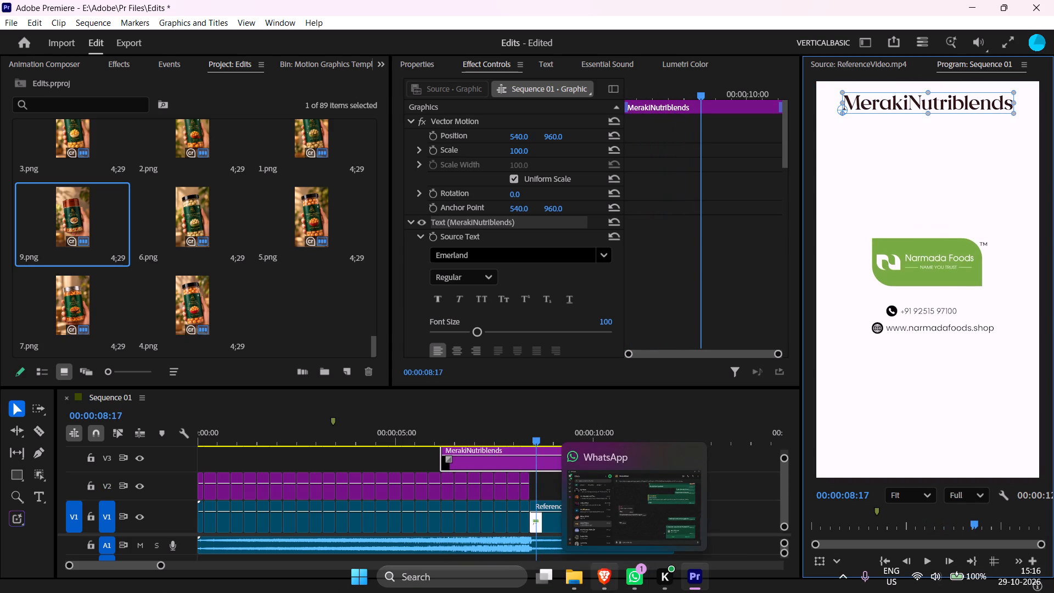
Move the "MerakiNutriblends" title on V3 to the sequence start and extend it to the end of the jar images on V2.
{"action": "left_click_drag", "start_coordinate": [481, 463], "coordinate": [277, 462]}
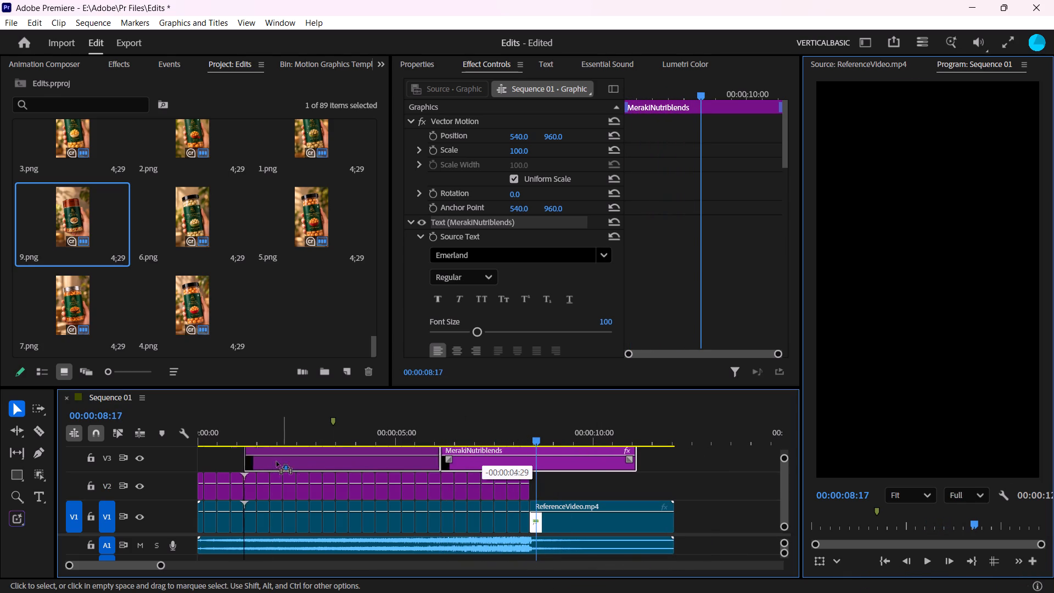
{"action": "left_click_drag", "start_coordinate": [277, 462], "coordinate": [223, 460]}
{"action": "left_click_drag", "start_coordinate": [399, 460], "coordinate": [529, 460]}
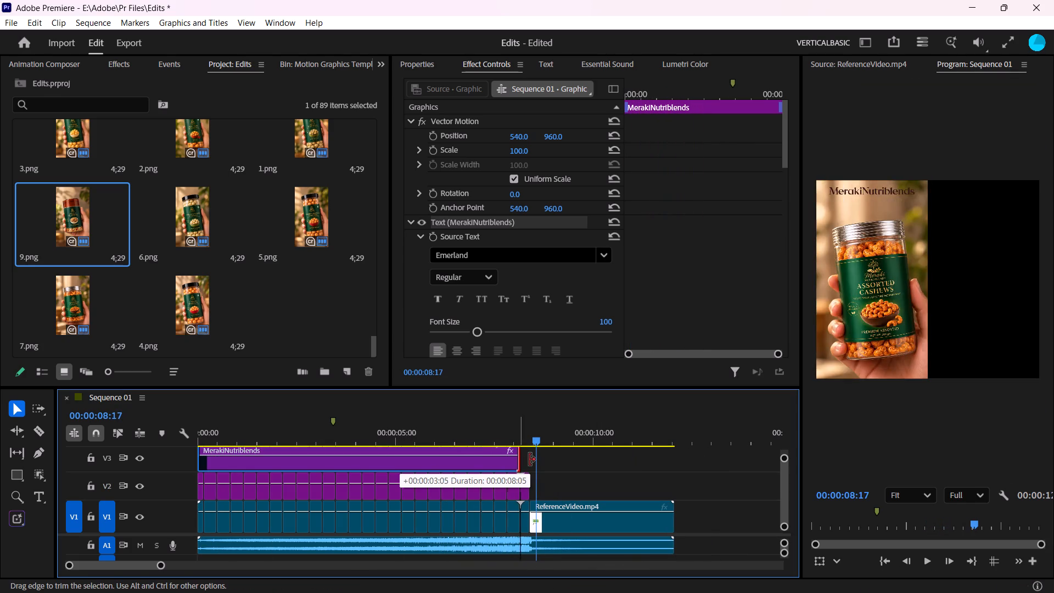
{"action": "left_click_drag", "start_coordinate": [529, 460], "coordinate": [534, 460]}
Hide V3 and V2 to check the reference video underneath, show both tracks again, and play the montage from 00:00:04:07.
{"action": "left_click_drag", "start_coordinate": [522, 431], "coordinate": [489, 423]}
{"action": "left_click", "coordinate": [142, 463]}
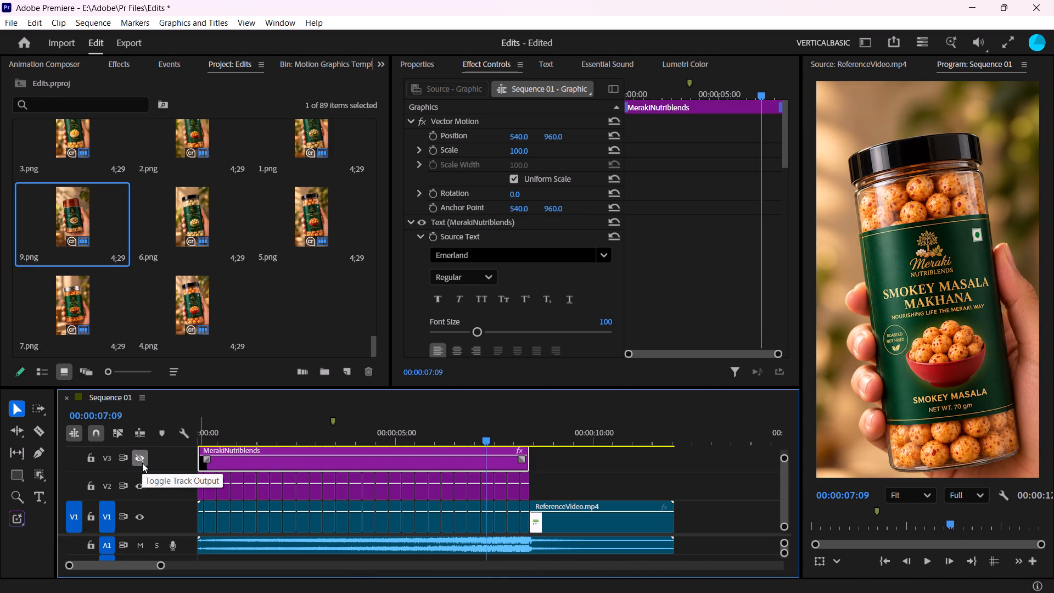
{"action": "left_click", "coordinate": [140, 484]}
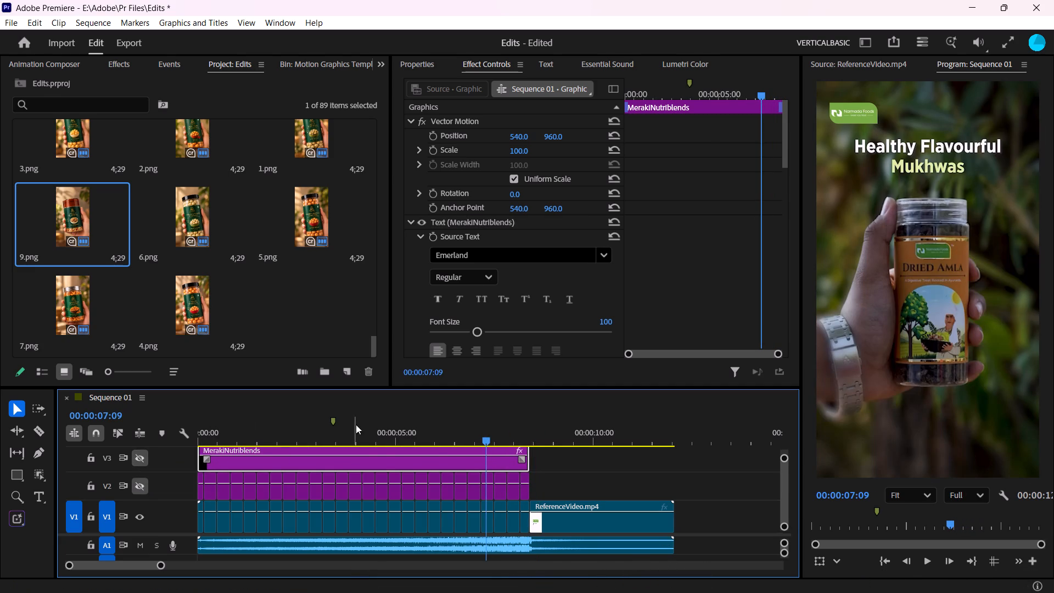
{"action": "left_click_drag", "start_coordinate": [382, 437], "coordinate": [367, 433]}
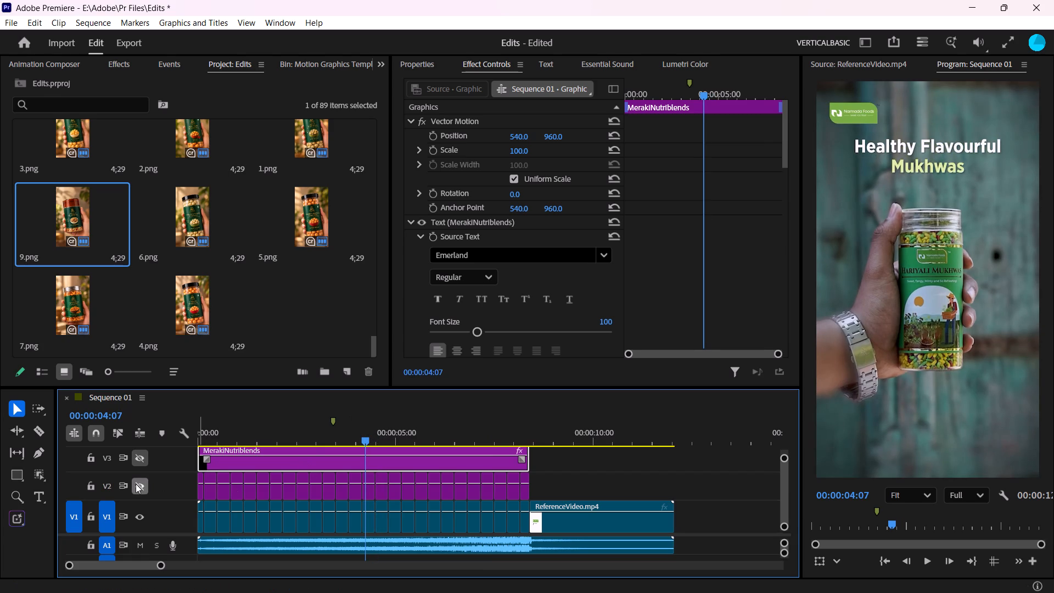
{"action": "left_click", "coordinate": [139, 484]}
{"action": "left_click", "coordinate": [142, 458]}
{"action": "key", "text": "space"}
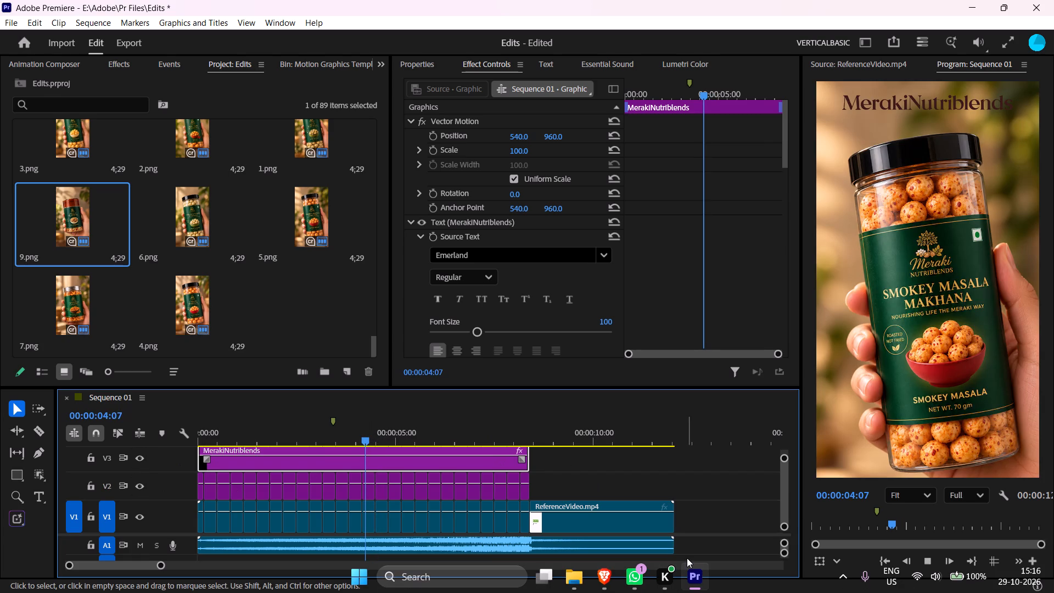
{"action": "key", "text": "space"}
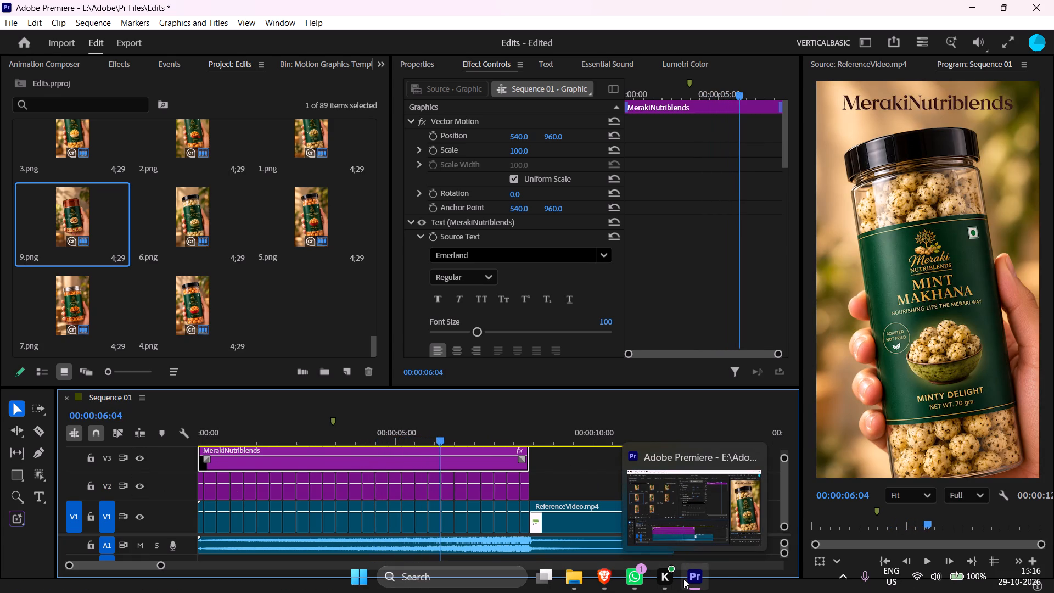
Switch to Brave and copy the tagline "LIVING LIFE THE MERAKI WAY" from the catalogue PDF's first page.
{"action": "left_click", "coordinate": [599, 578]}
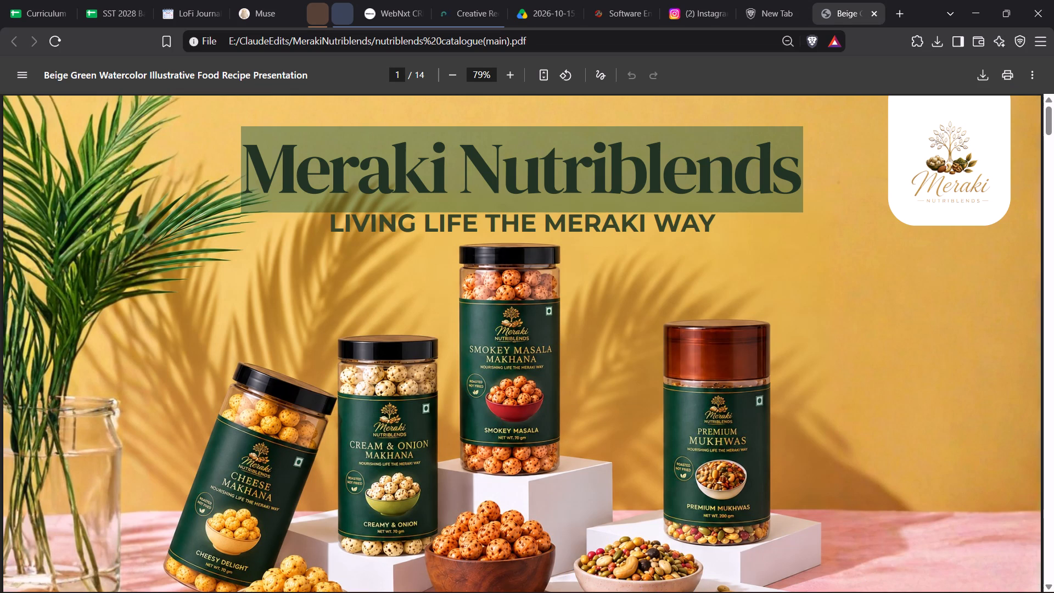
{"action": "left_click_drag", "start_coordinate": [720, 217], "coordinate": [307, 217]}
{"action": "key", "text": "ctrl+c"}
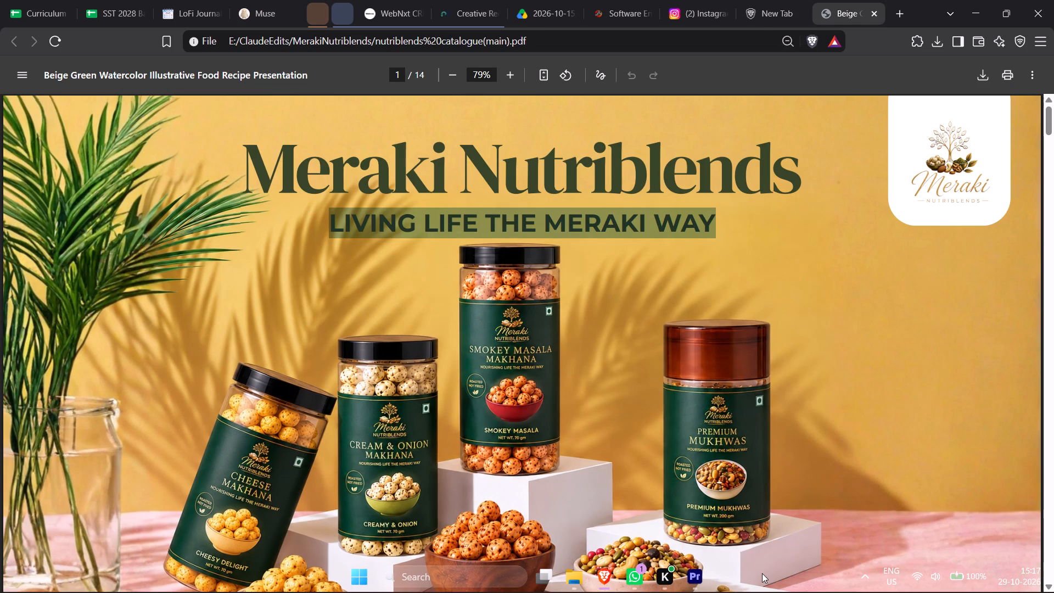
Back in Adobe Premiere, raise the "MerakiNutriblends" title slightly by setting its Vector Motion vertical position to 943.
{"action": "left_click", "coordinate": [691, 567]}
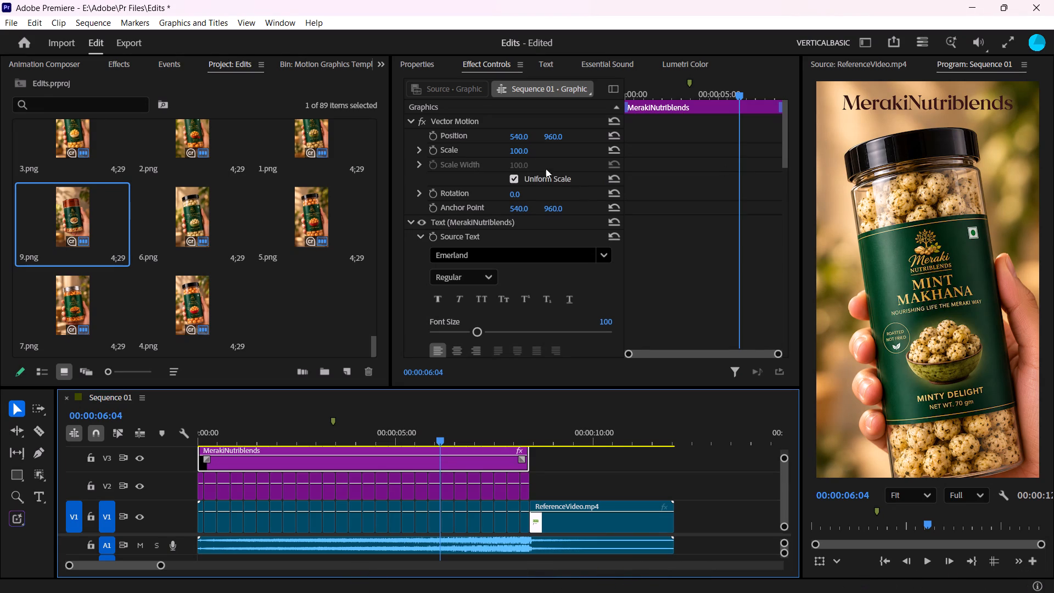
{"action": "left_click_drag", "start_coordinate": [555, 135], "coordinate": [543, 135]}
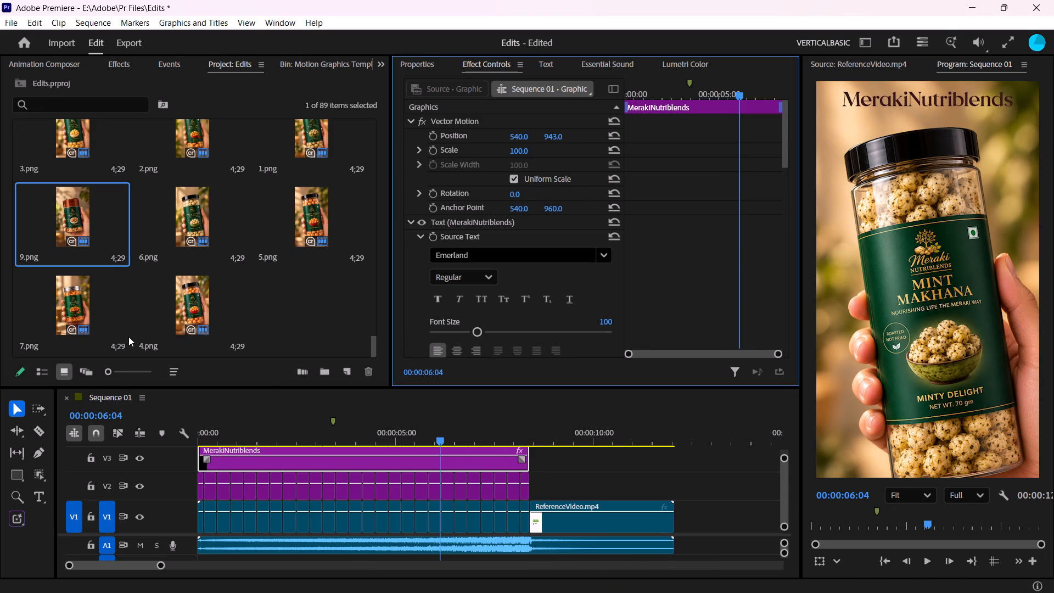
At 00:00:06:04, add a separate text graphic below the brand title with the copied tagline "LIVING LIFE THE MERAKI WAY".
{"action": "left_click", "coordinate": [599, 495]}
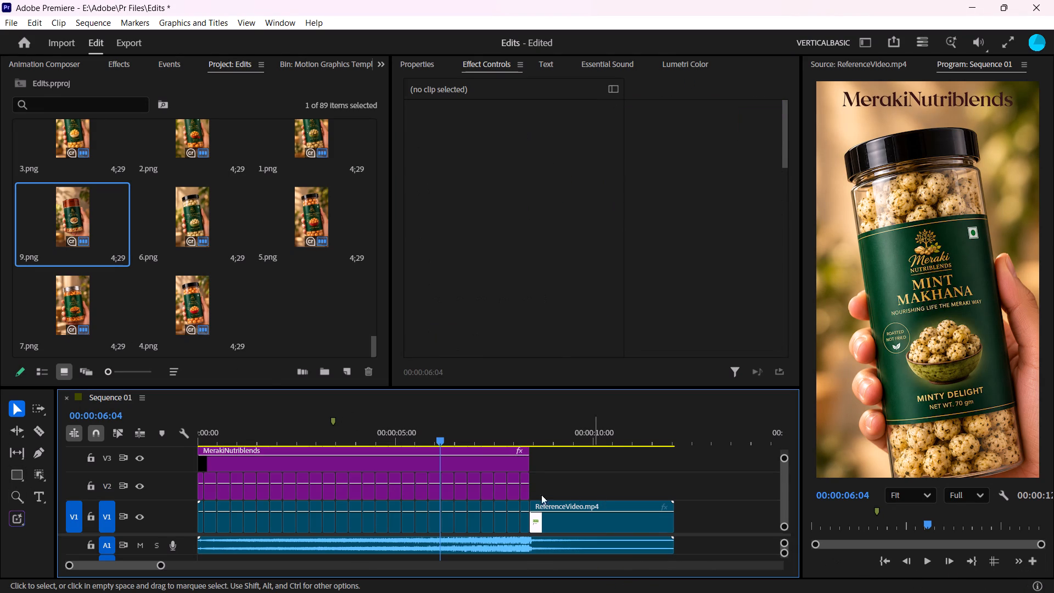
{"action": "left_click", "coordinate": [42, 493]}
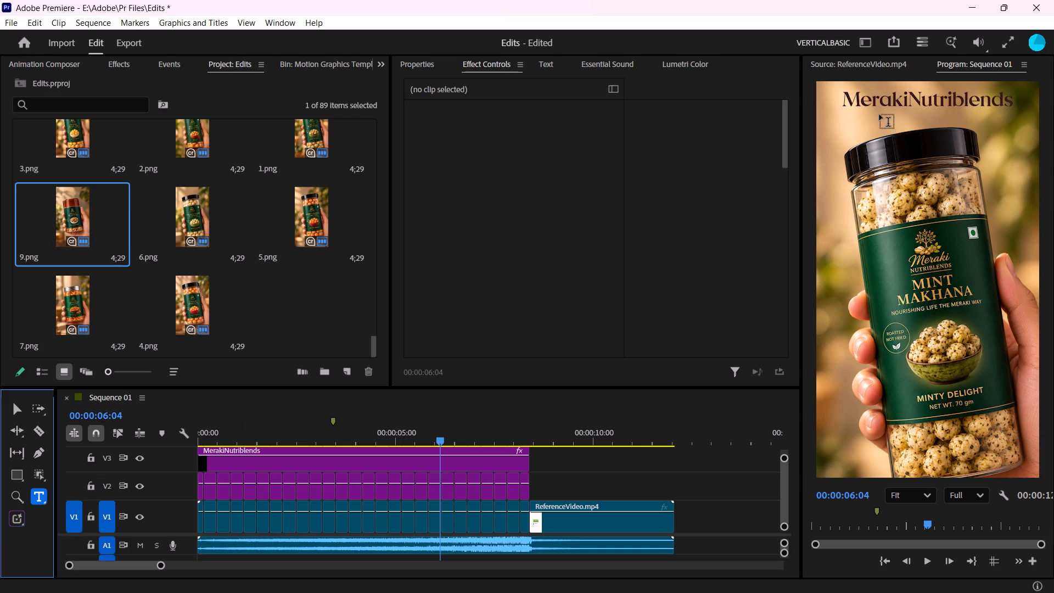
{"action": "left_click", "coordinate": [880, 119]}
{"action": "key", "text": "ctrl+v"}
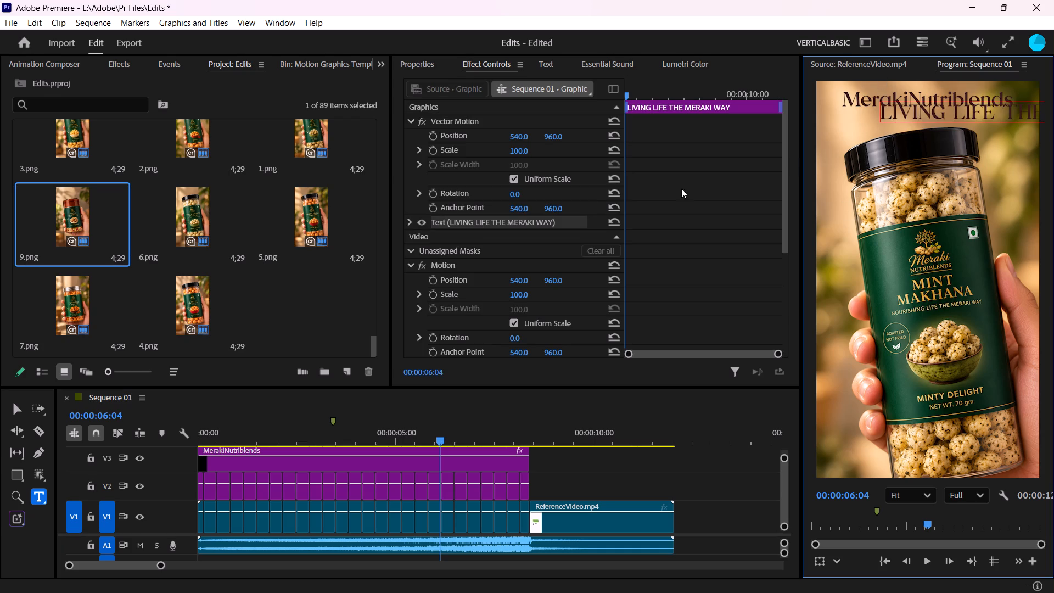
Set the whole tagline to the favourite font Bebas Neue with a font size of 80.
{"action": "key", "text": "ctrl+a"}
{"action": "left_click", "coordinate": [409, 219]}
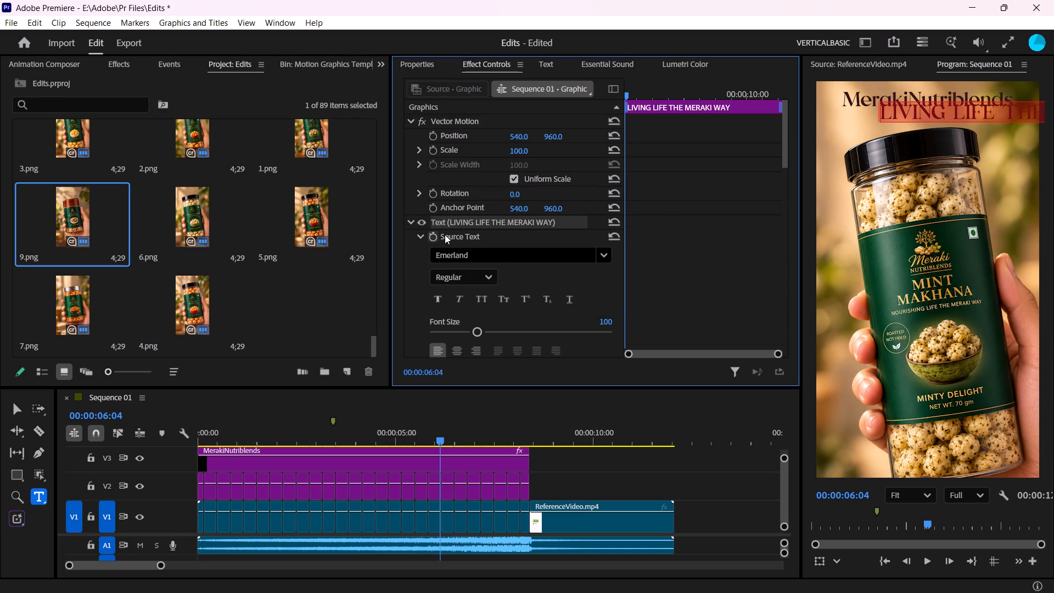
{"action": "left_click", "coordinate": [595, 247]}
{"action": "left_click", "coordinate": [487, 277]}
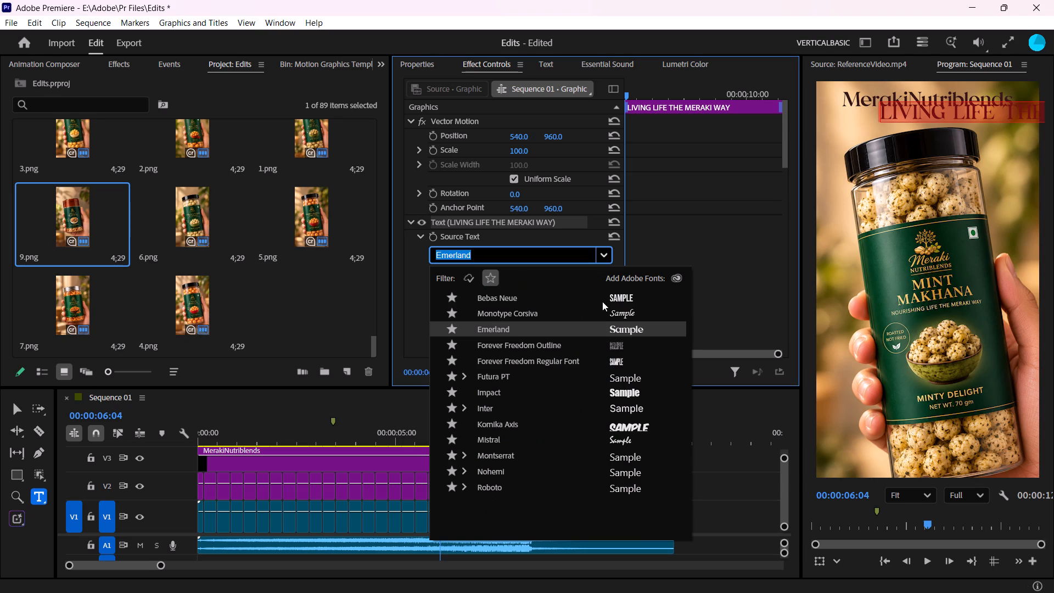
{"action": "left_click", "coordinate": [616, 301]}
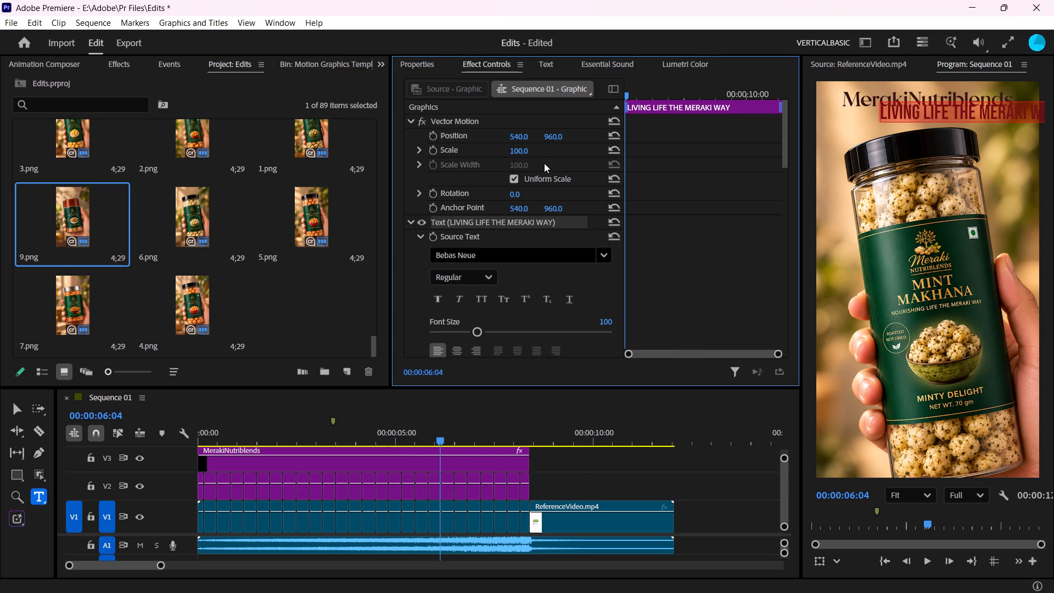
{"action": "left_click", "coordinate": [603, 257]}
{"action": "left_click", "coordinate": [604, 256]}
{"action": "left_click", "coordinate": [603, 317]}
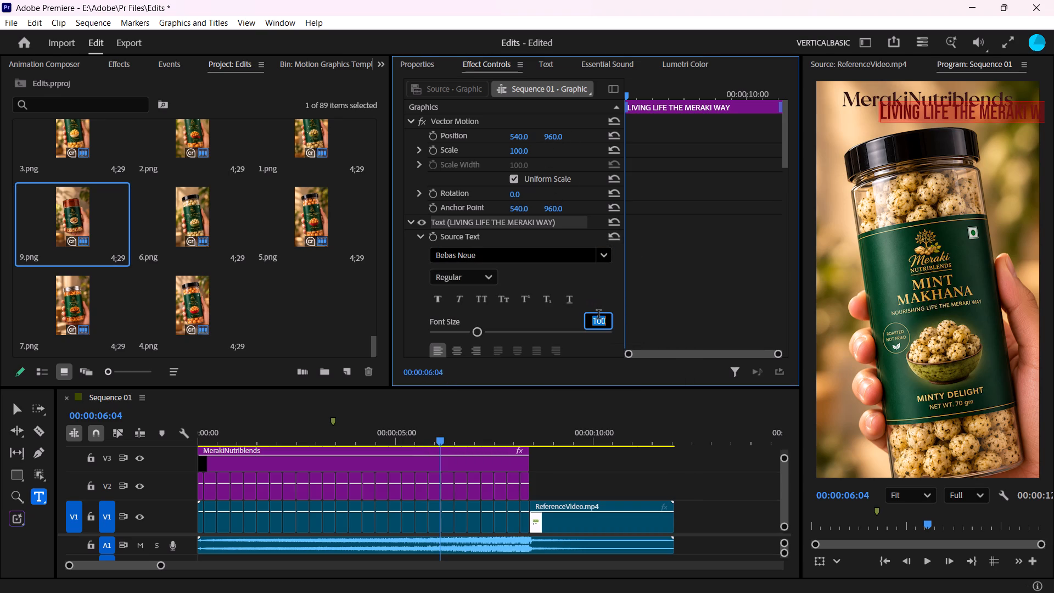
{"action": "key", "text": "0"}
{"action": "key", "text": "Return"}
{"action": "left_click", "coordinate": [598, 316]}
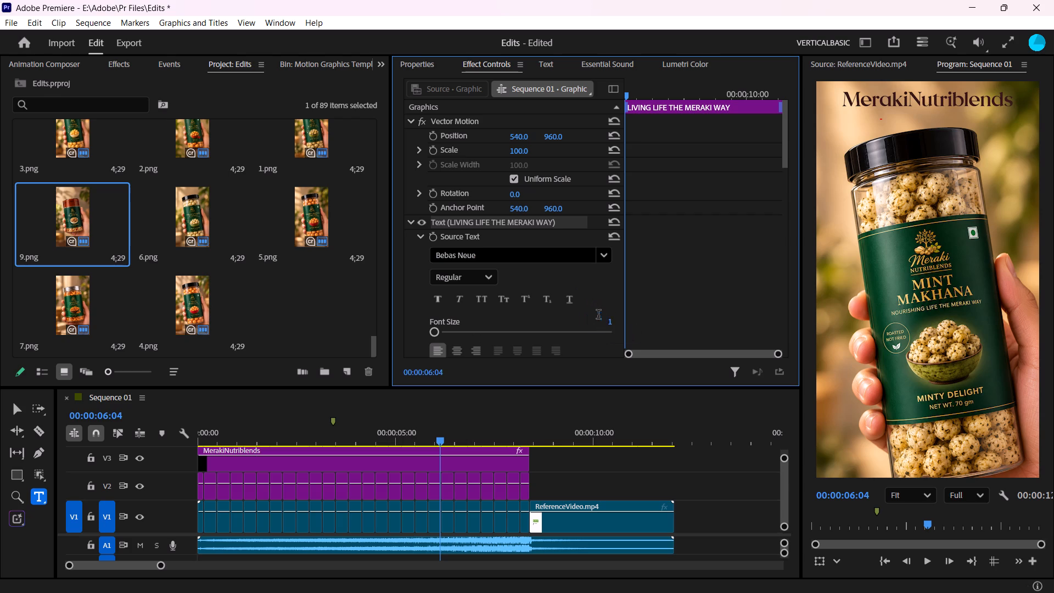
{"action": "type", "text": "80"}
{"action": "key", "text": "Return"}
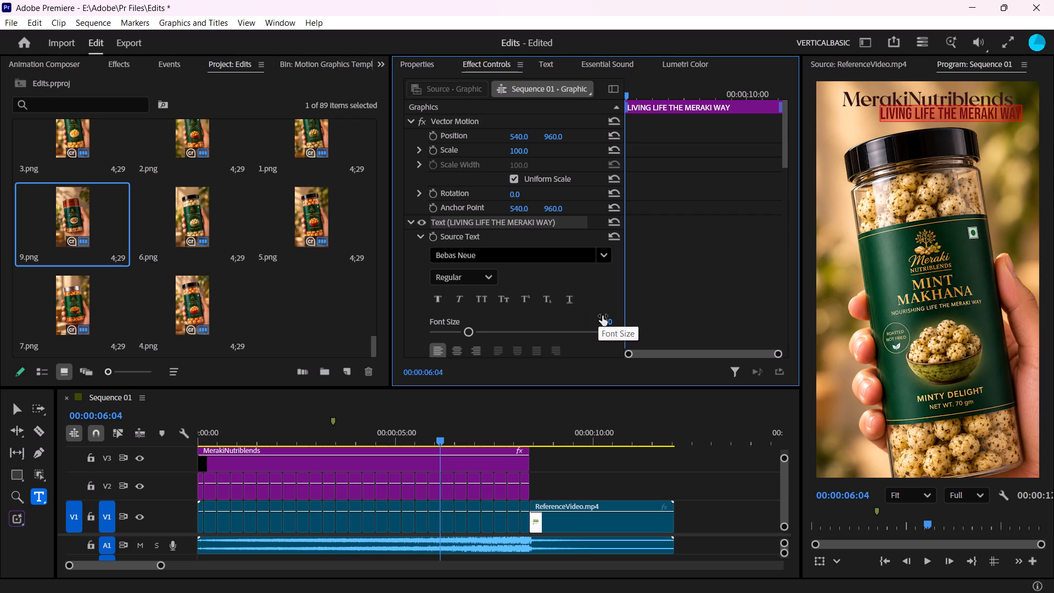
Centre the tagline just under the "MerakiNutriblends" title, above the jar's lid, at about 198, 203.
{"action": "left_click", "coordinate": [21, 409]}
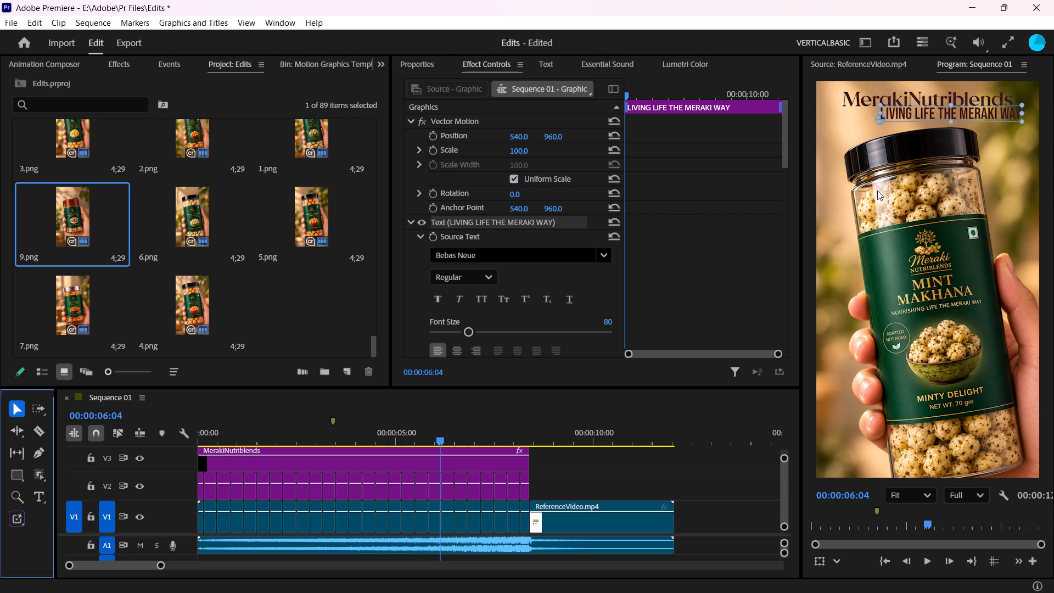
{"action": "left_click_drag", "start_coordinate": [1000, 115], "coordinate": [980, 119]}
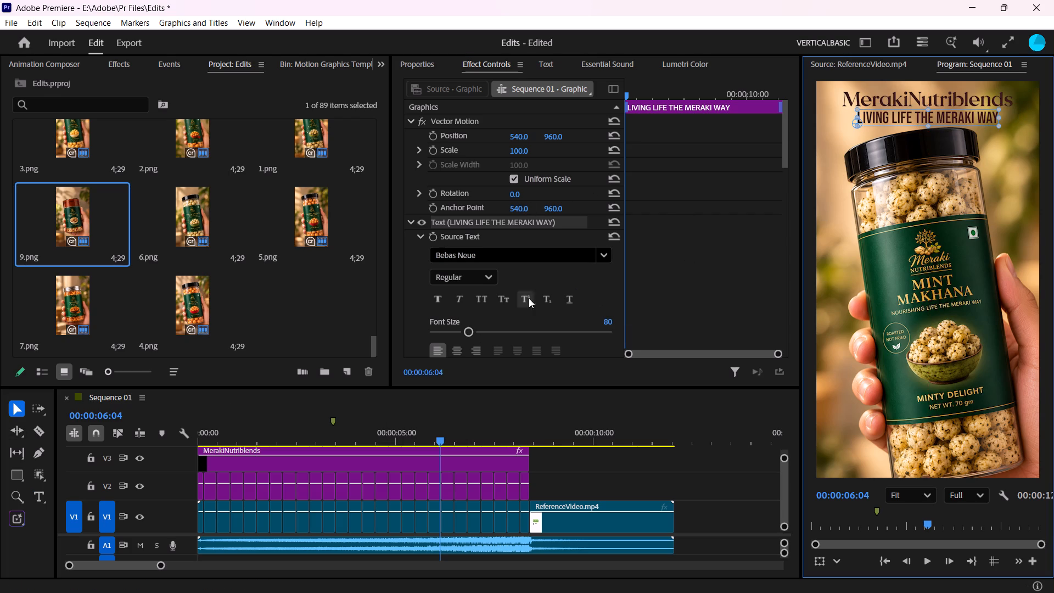
Change the tagline's fill to a slightly lighter, more muted reddish brown than the brand title.
{"action": "scroll", "coordinate": [575, 290], "scroll_direction": "down", "scroll_amount": 12}
{"action": "left_click", "coordinate": [468, 294]}
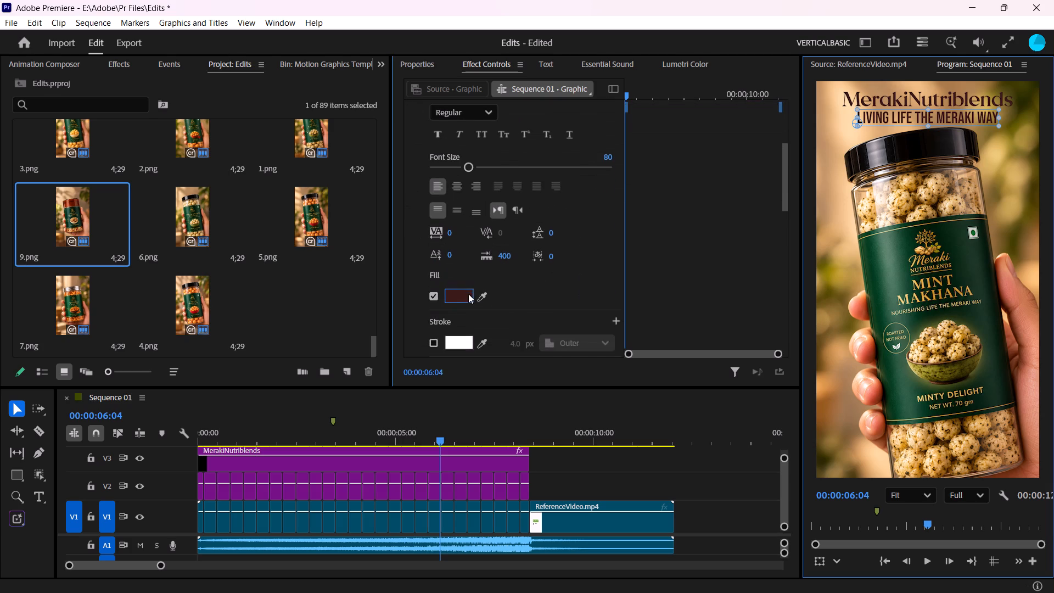
{"action": "left_click_drag", "start_coordinate": [553, 214], "coordinate": [551, 217]}
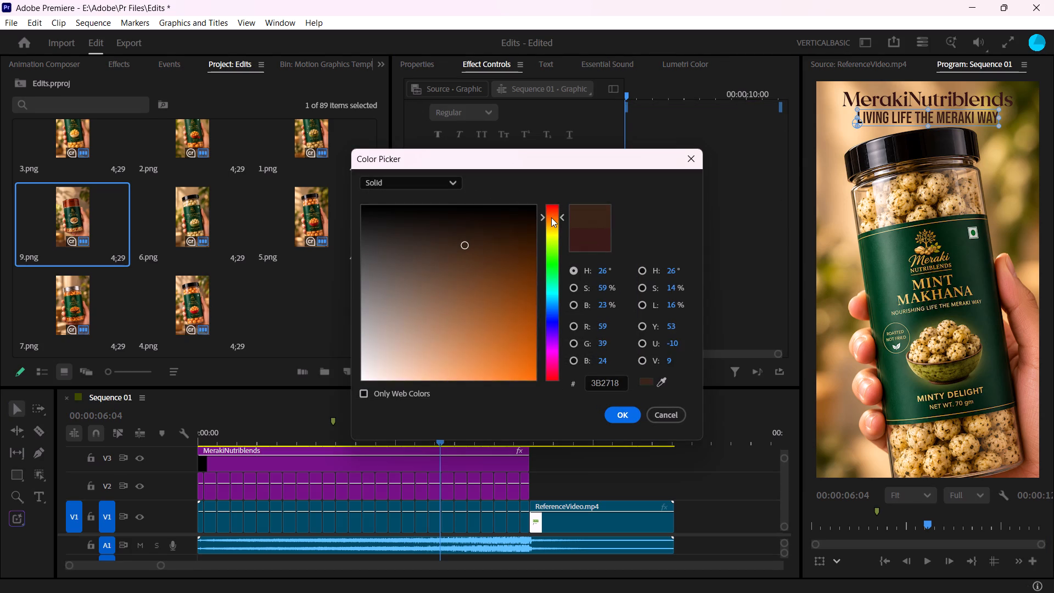
{"action": "left_click_drag", "start_coordinate": [551, 217], "coordinate": [548, 220]}
{"action": "left_click_drag", "start_coordinate": [466, 243], "coordinate": [453, 375]}
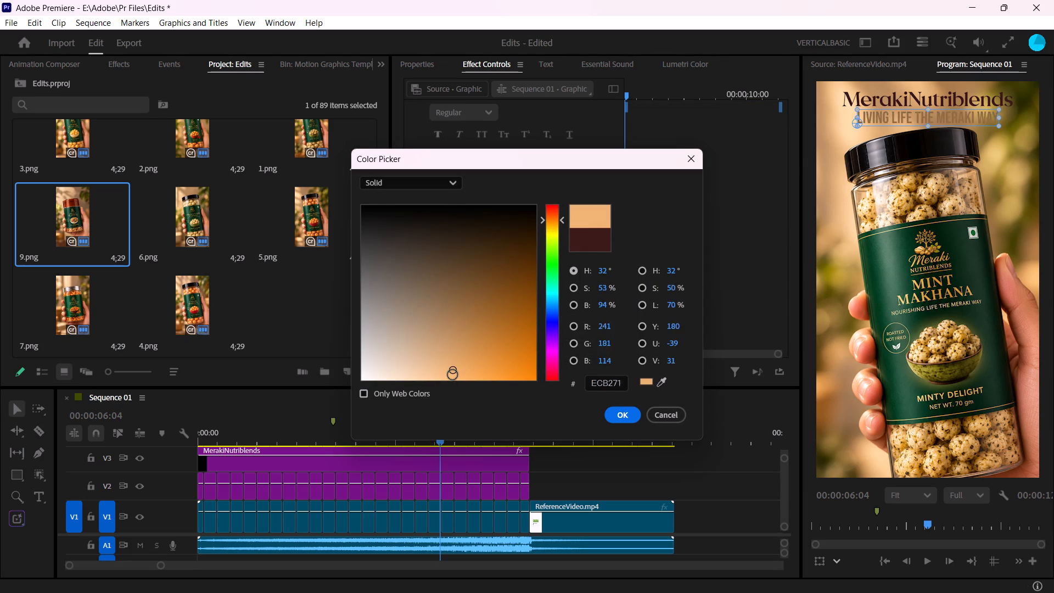
{"action": "left_click_drag", "start_coordinate": [453, 375], "coordinate": [462, 398]}
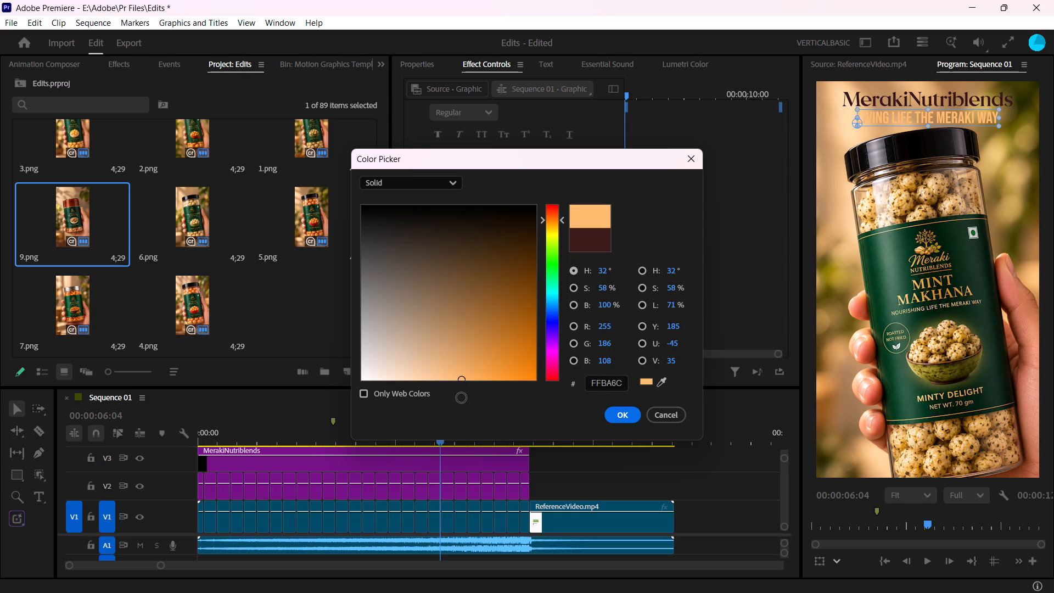
{"action": "left_click_drag", "start_coordinate": [462, 398], "coordinate": [474, 303]}
{"action": "left_click", "coordinate": [595, 238]}
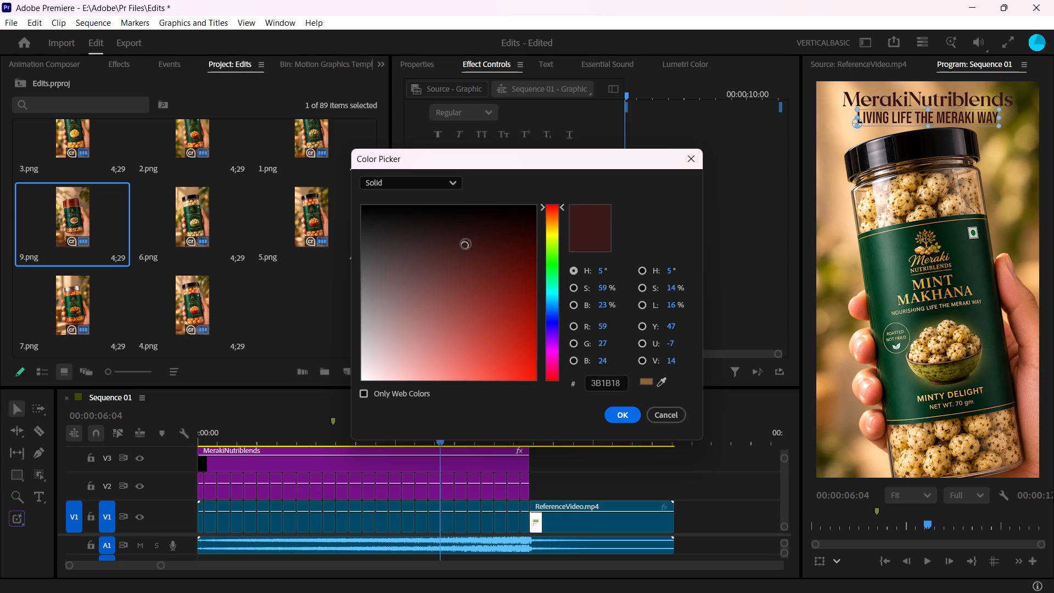
{"action": "left_click_drag", "start_coordinate": [466, 244], "coordinate": [428, 258]}
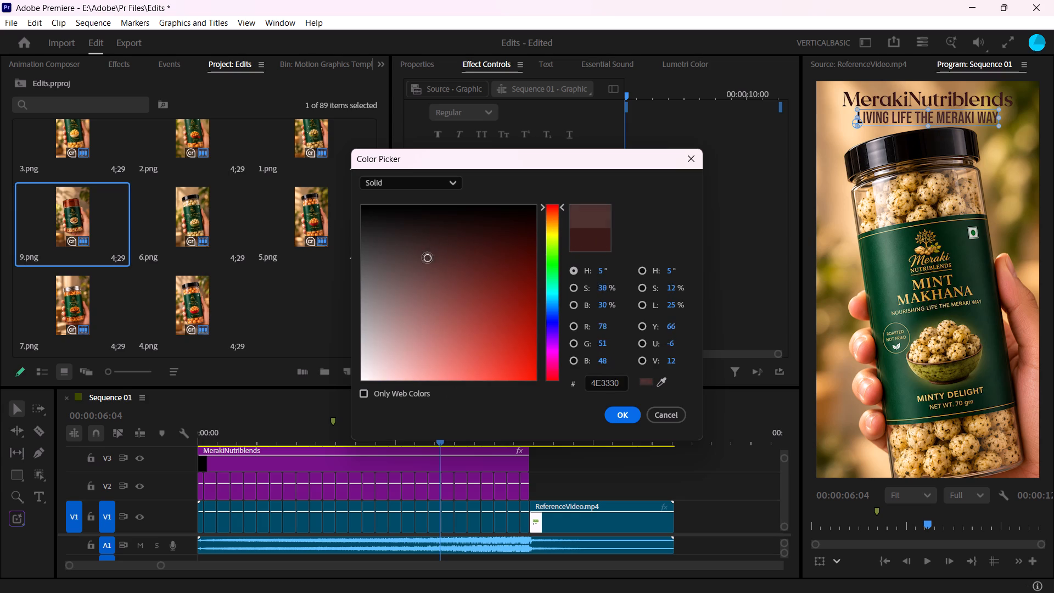
{"action": "left_click_drag", "start_coordinate": [428, 258], "coordinate": [426, 248]}
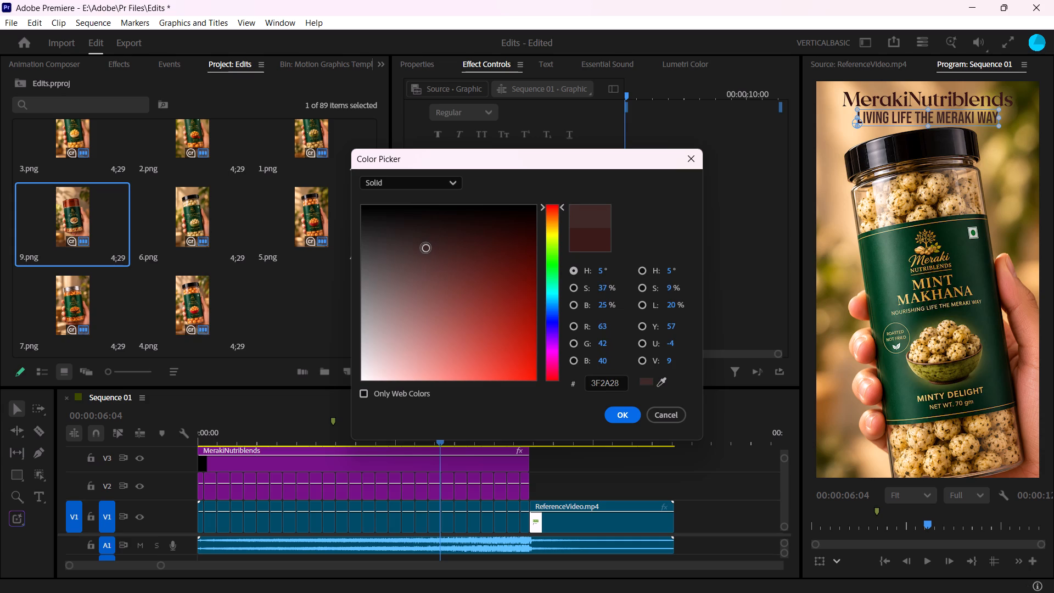
{"action": "left_click_drag", "start_coordinate": [426, 248], "coordinate": [421, 257]}
{"action": "left_click", "coordinate": [612, 418]}
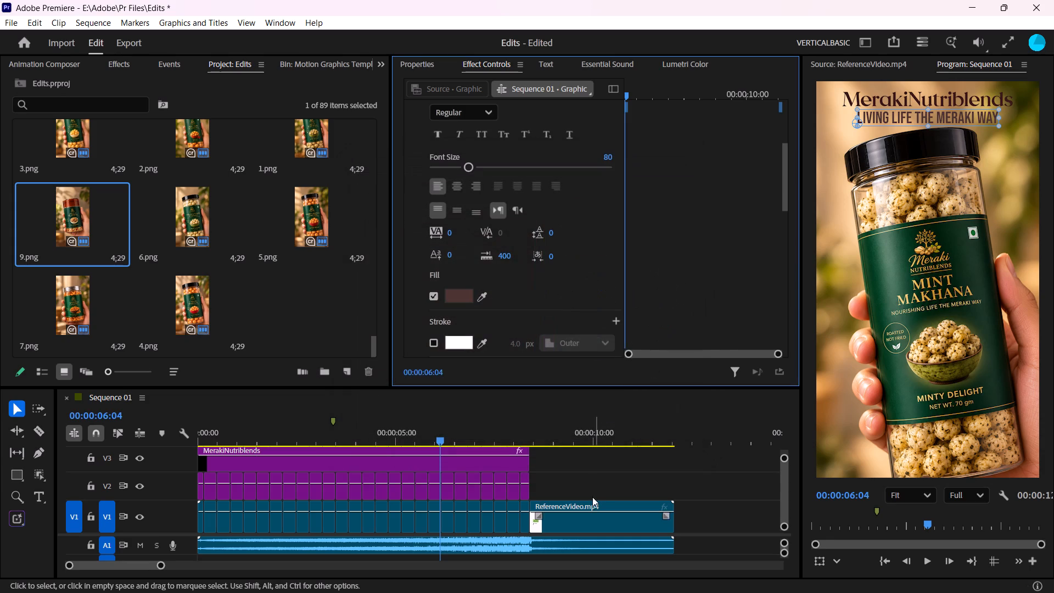
Enable a shadow on the "LIVING LIFE THE MERAKI WAY" tagline.
{"action": "scroll", "coordinate": [525, 290], "scroll_direction": "down", "scroll_amount": 13}
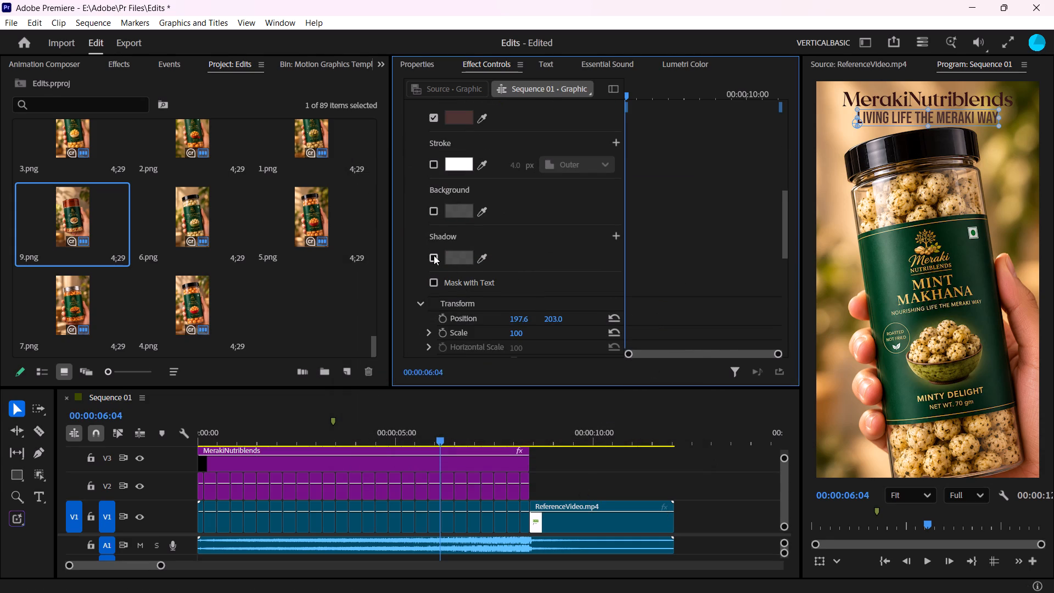
{"action": "left_click", "coordinate": [434, 255]}
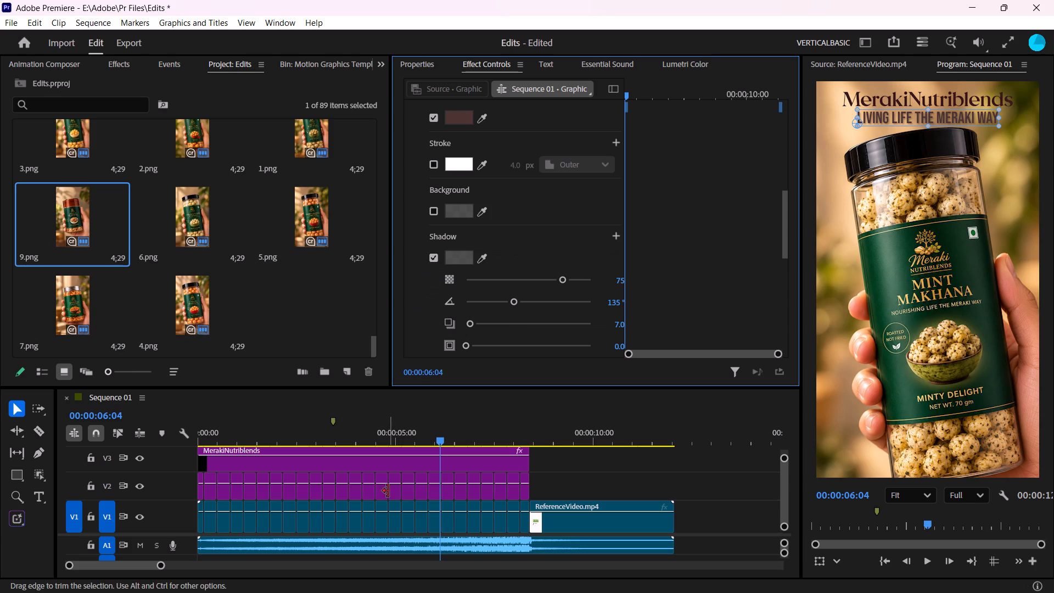
Enable a shadow on the "MerakiNutriblends" title and save the project.
{"action": "left_click", "coordinate": [391, 468]}
{"action": "scroll", "coordinate": [419, 299], "scroll_direction": "down", "scroll_amount": 3}
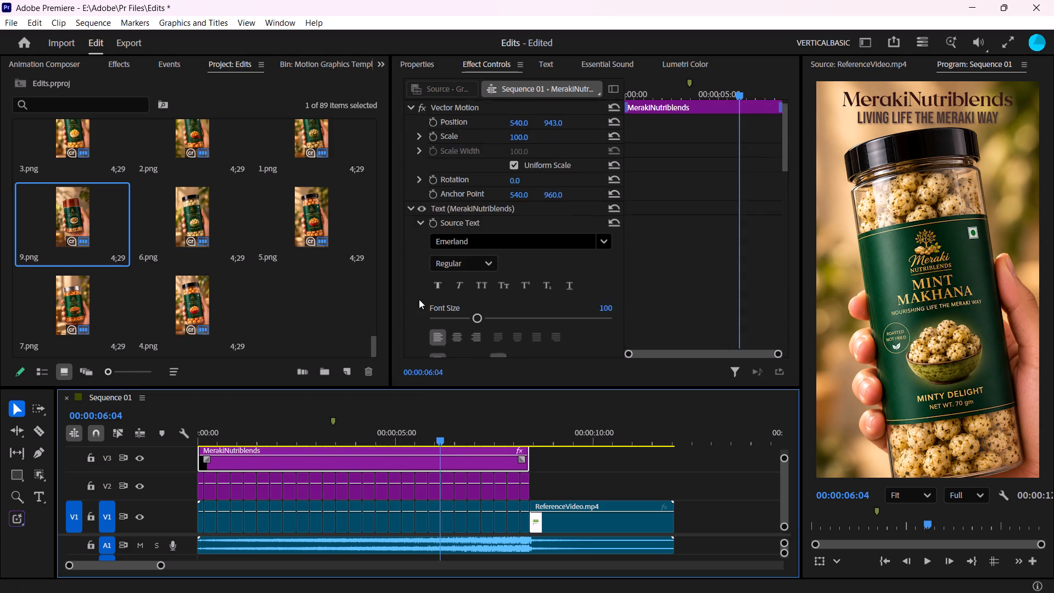
{"action": "scroll", "coordinate": [419, 299], "scroll_direction": "down", "scroll_amount": 18}
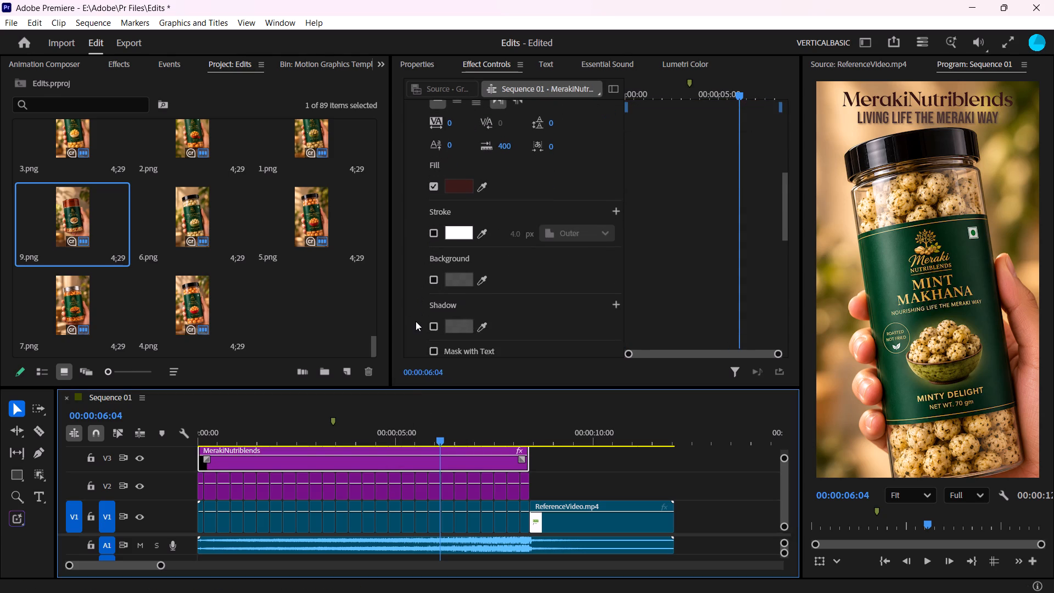
{"action": "left_click", "coordinate": [434, 316]}
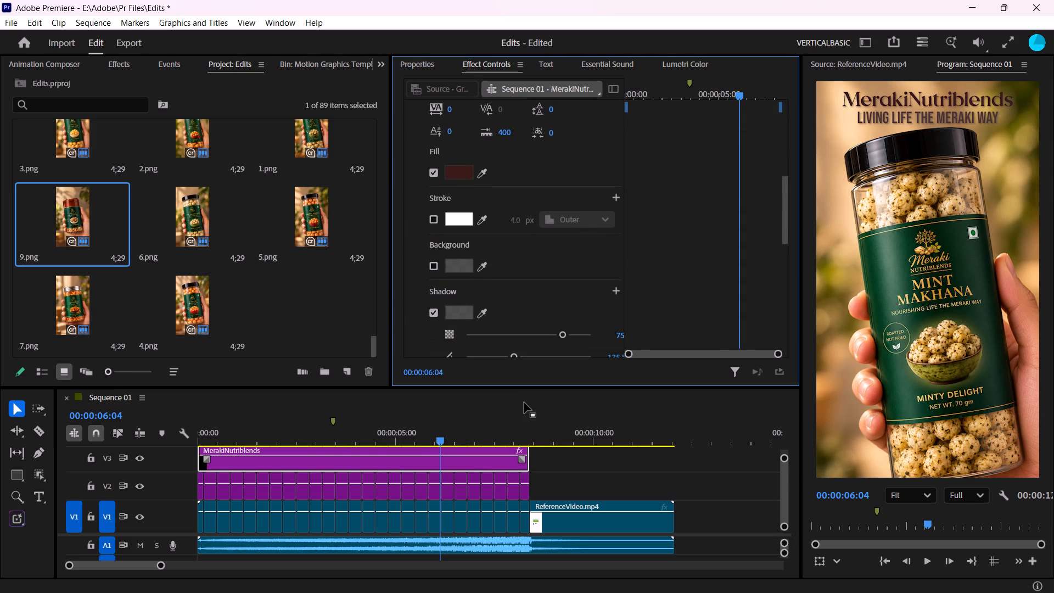
{"action": "key", "text": "ctrl+s"}
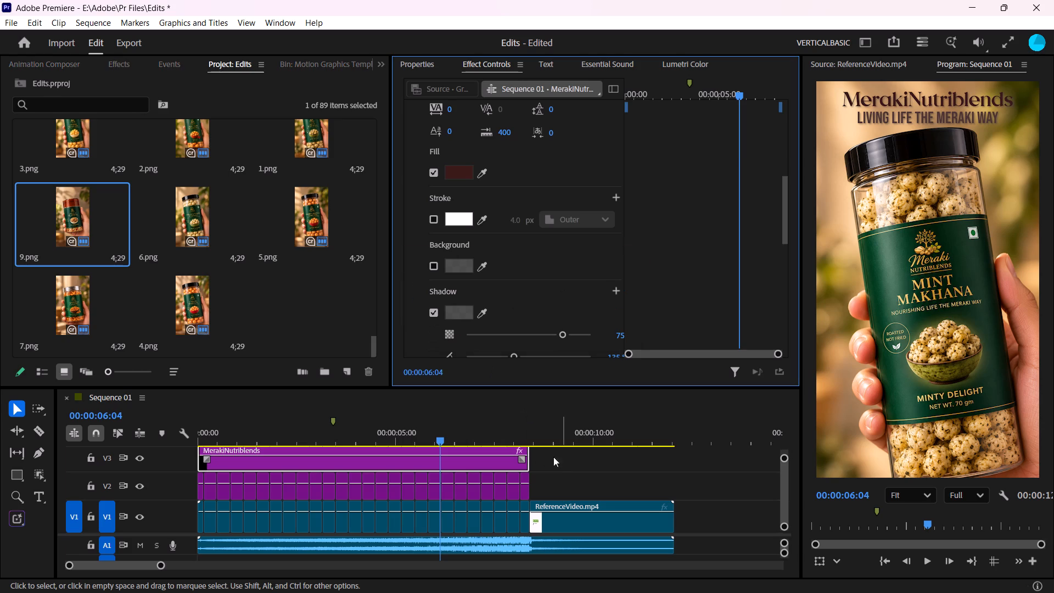
Change the "LIVING LIFE THE MERAKI WAY" tagline's fill to the light peach colour FFD79A.
{"action": "scroll", "coordinate": [565, 456], "scroll_direction": "up", "scroll_amount": 5, "text": "ctrl"}
{"action": "left_click", "coordinate": [533, 492]}
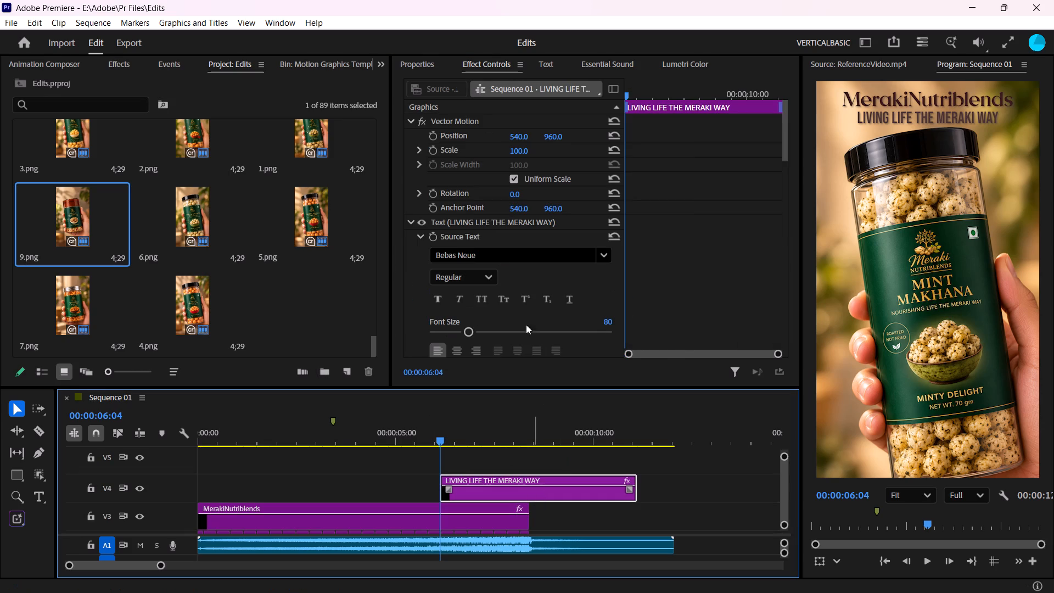
{"action": "scroll", "coordinate": [418, 299], "scroll_direction": "down", "scroll_amount": 13}
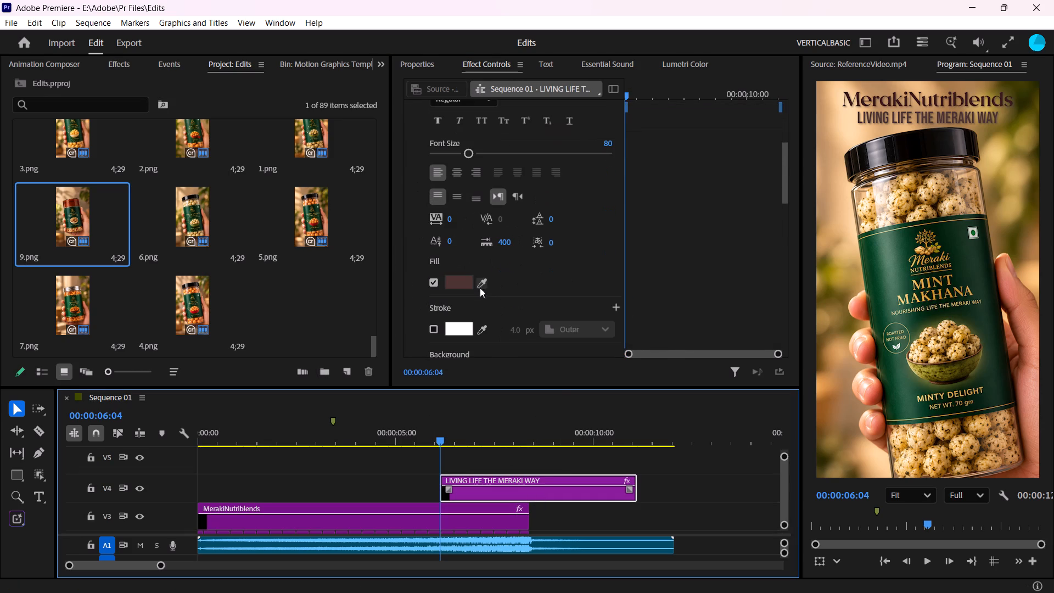
{"action": "left_click", "coordinate": [482, 286]}
{"action": "left_click", "coordinate": [461, 328]}
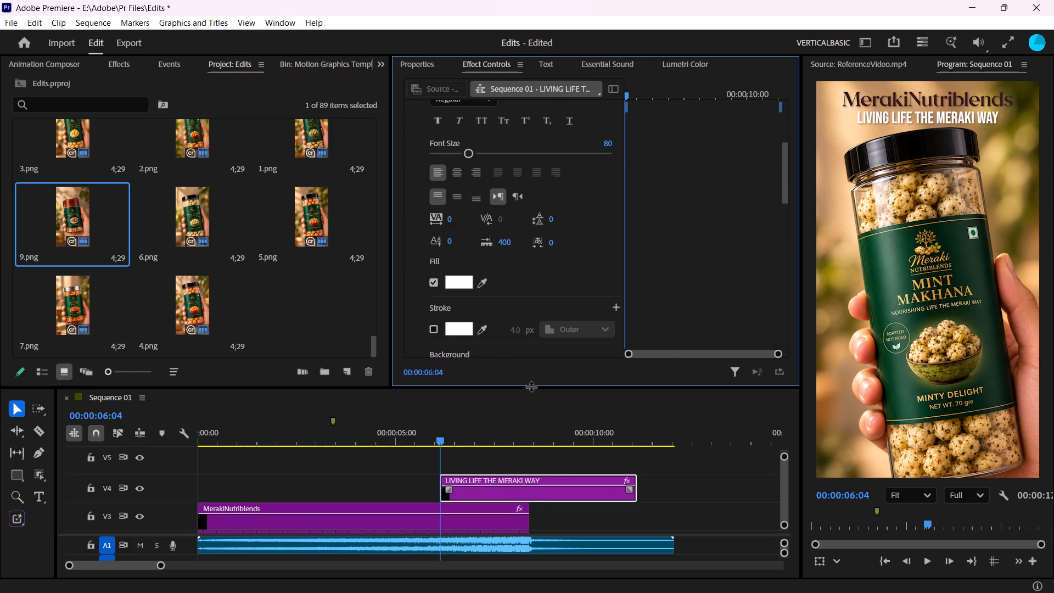
{"action": "left_click", "coordinate": [461, 284]}
{"action": "left_click_drag", "start_coordinate": [550, 231], "coordinate": [550, 222]}
{"action": "left_click_drag", "start_coordinate": [456, 318], "coordinate": [457, 407]}
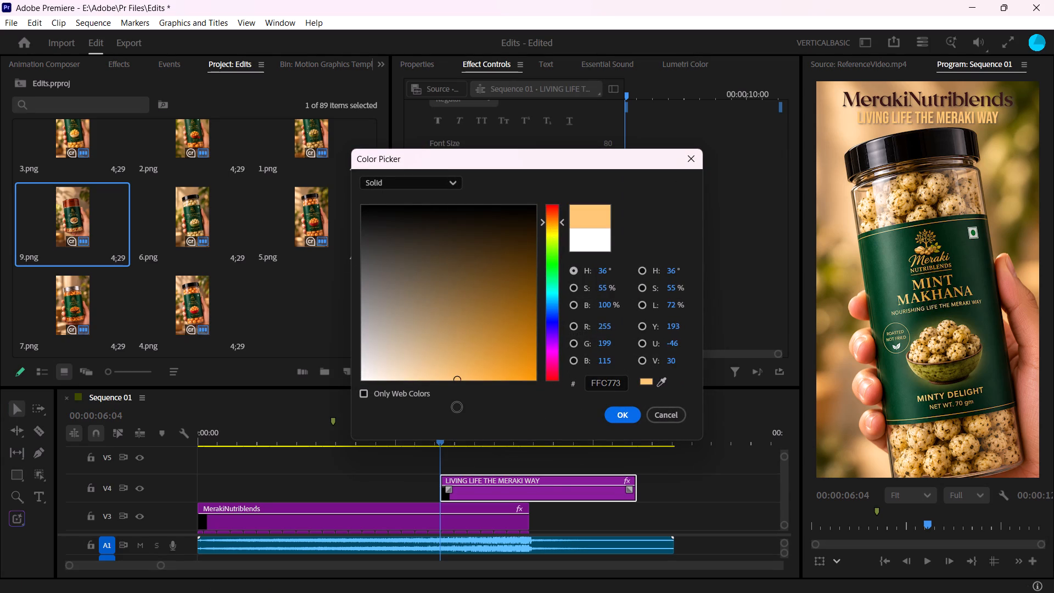
{"action": "left_click_drag", "start_coordinate": [457, 407], "coordinate": [430, 413]}
{"action": "left_click", "coordinate": [552, 222]}
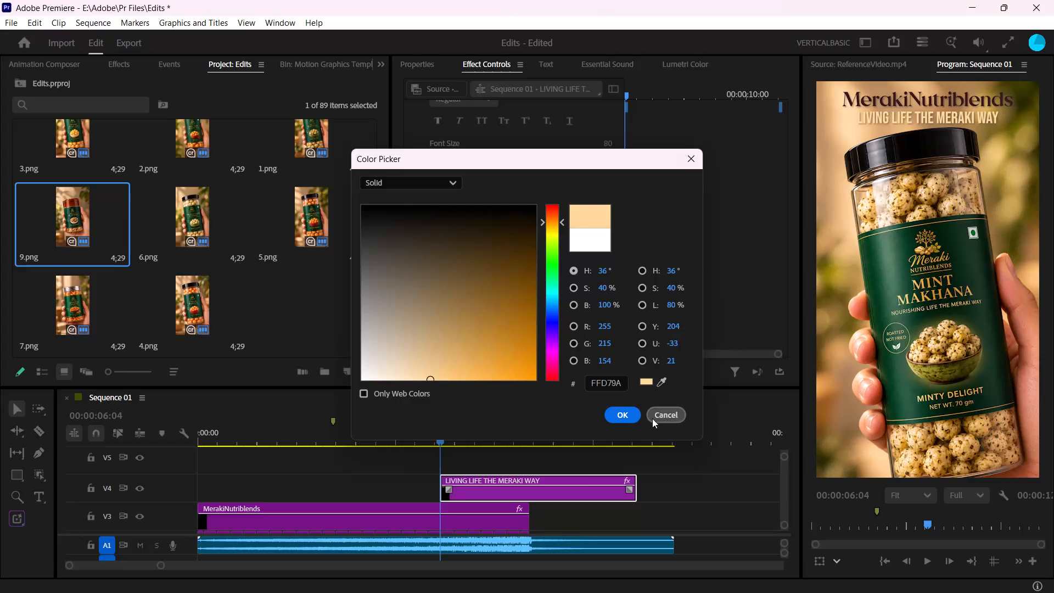
{"action": "left_click", "coordinate": [617, 410]}
Trim the tagline clip on V4 to span from the sequence start to the end of the "MerakiNutriblends" title clip, and save.
{"action": "left_click_drag", "start_coordinate": [435, 484], "coordinate": [77, 483]}
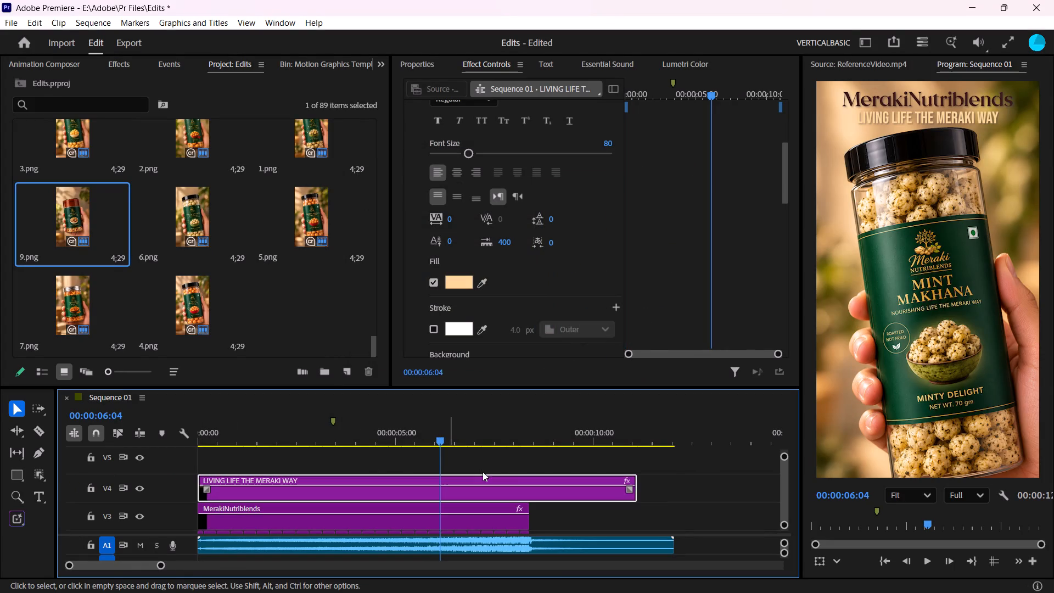
{"action": "left_click_drag", "start_coordinate": [644, 491], "coordinate": [542, 483]}
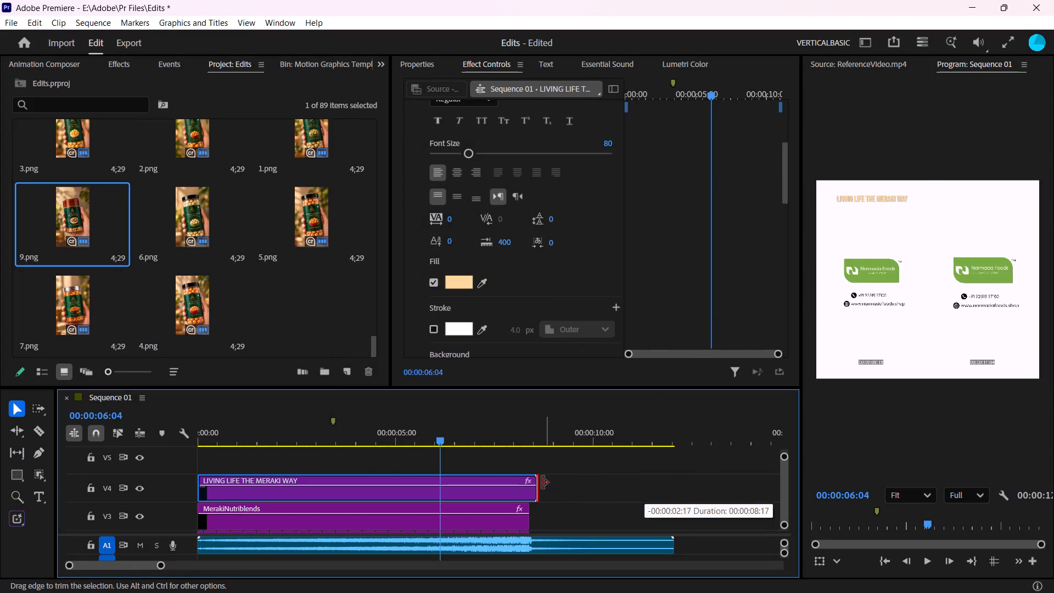
{"action": "left_click_drag", "start_coordinate": [542, 483], "coordinate": [540, 483]}
{"action": "left_click", "coordinate": [580, 486]}
{"action": "key", "text": "ctrl+s"}
Play the montage from the start into the closing logo and check the last jar image before the cut.
{"action": "left_click_drag", "start_coordinate": [283, 432], "coordinate": [204, 432]}
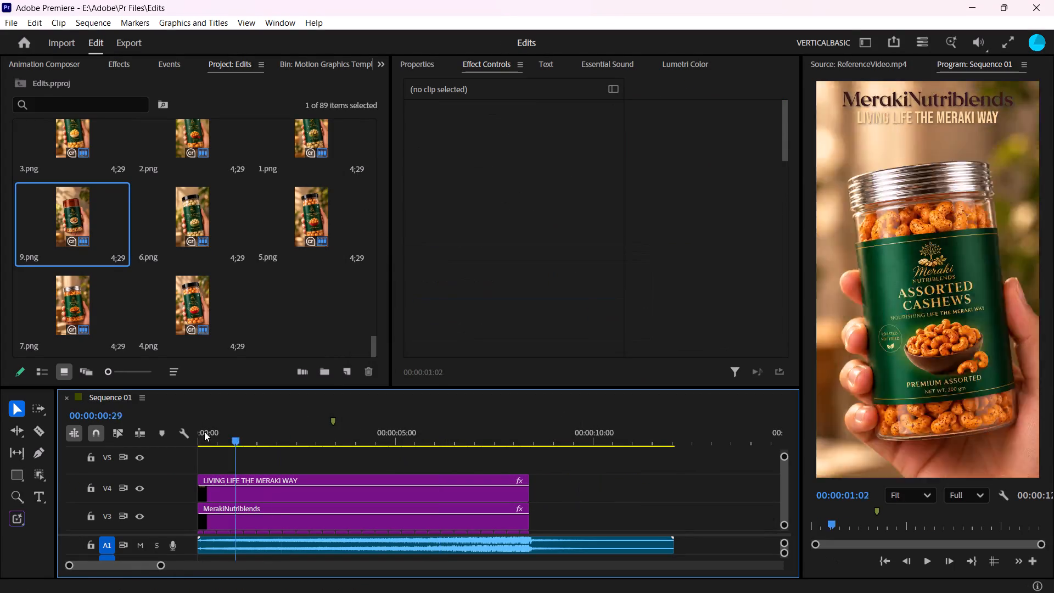
{"action": "left_click_drag", "start_coordinate": [204, 432], "coordinate": [111, 432]}
{"action": "key", "text": "space"}
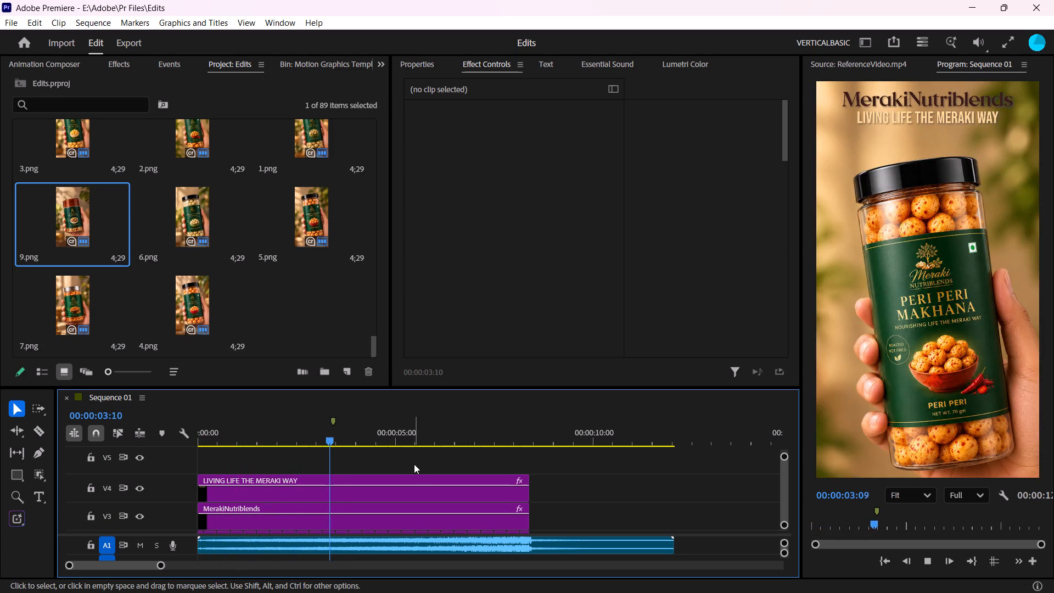
{"action": "scroll", "coordinate": [562, 482], "scroll_direction": "down", "scroll_amount": 8, "text": "ctrl"}
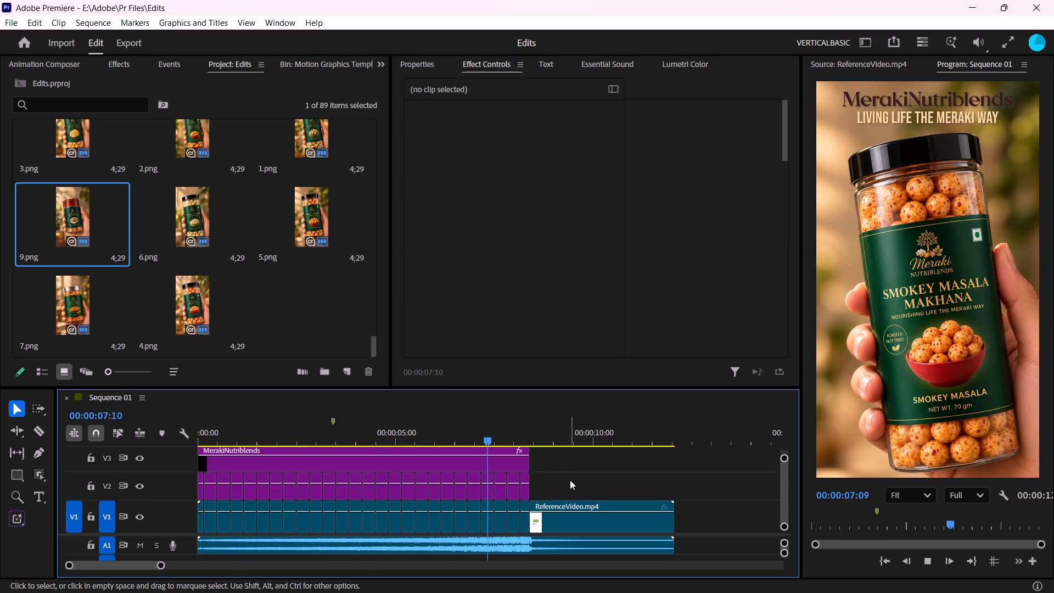
{"action": "key", "text": "space"}
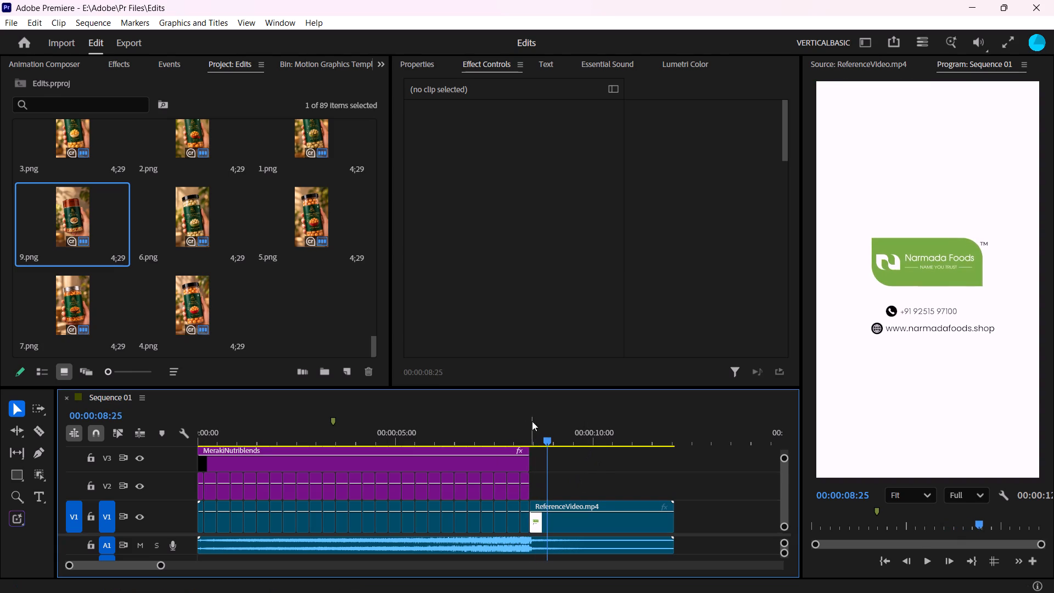
{"action": "left_click_drag", "start_coordinate": [531, 421], "coordinate": [528, 429]}
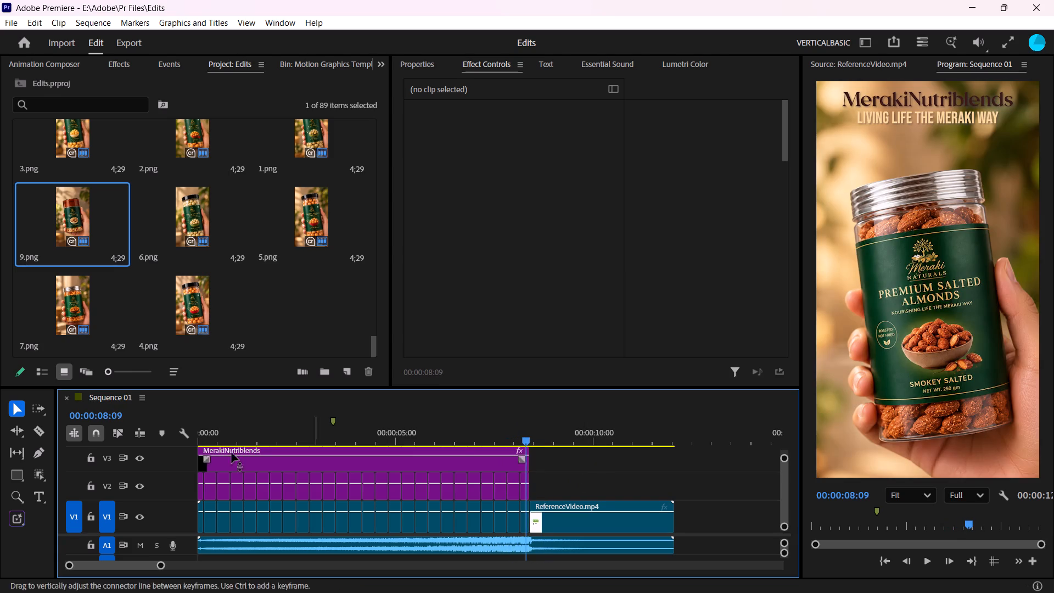
Temporarily hide tracks V2 and V3 to examine the reference footage's opening, logo and caption timing, and show both tracks again.
{"action": "left_click", "coordinate": [139, 484]}
{"action": "left_click_drag", "start_coordinate": [216, 433], "coordinate": [242, 433]}
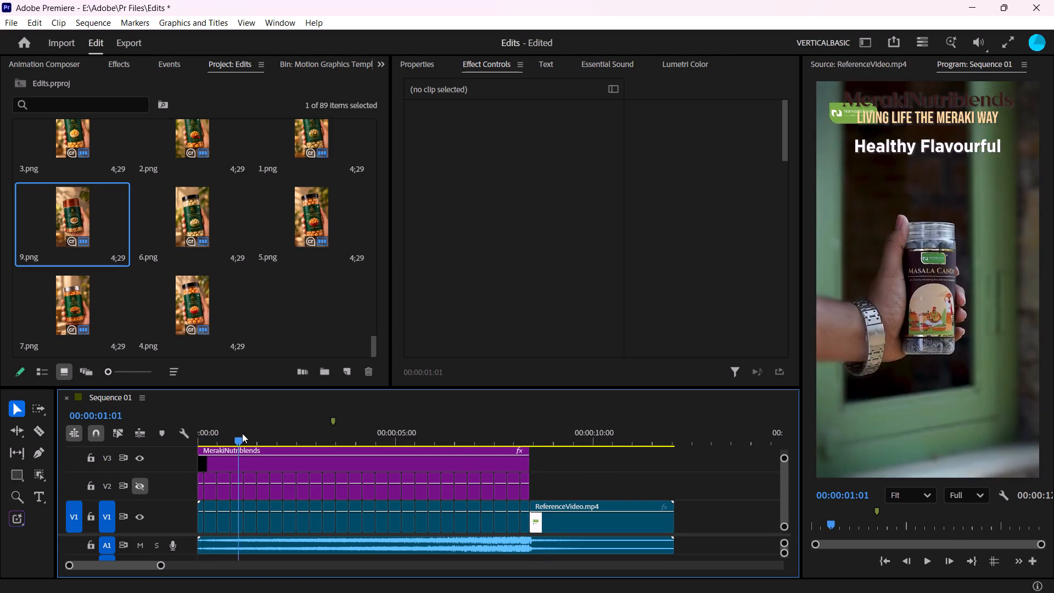
{"action": "left_click_drag", "start_coordinate": [242, 433], "coordinate": [203, 427]}
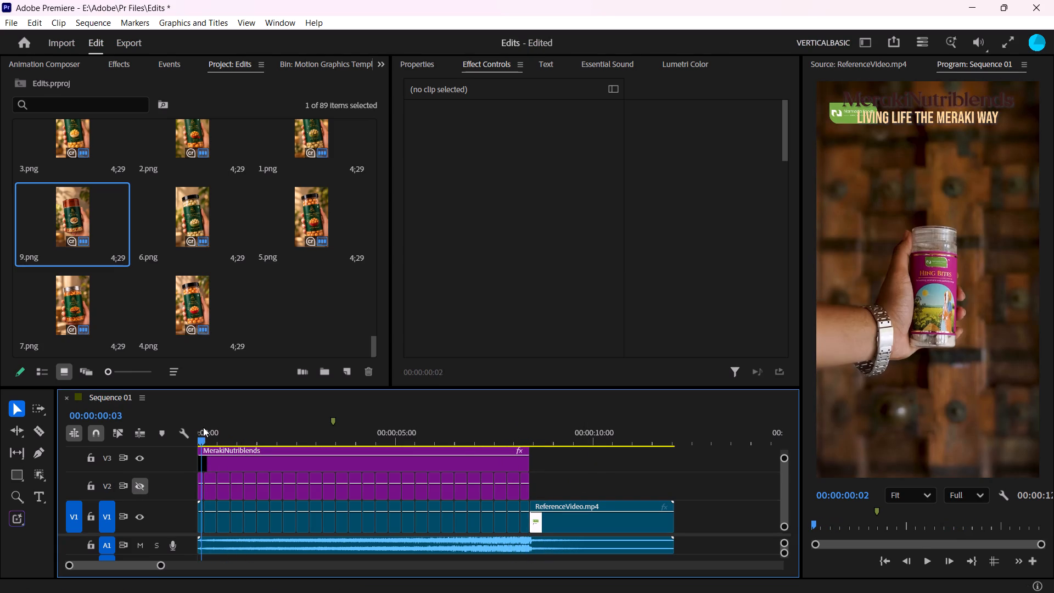
{"action": "left_click_drag", "start_coordinate": [203, 427], "coordinate": [327, 477]}
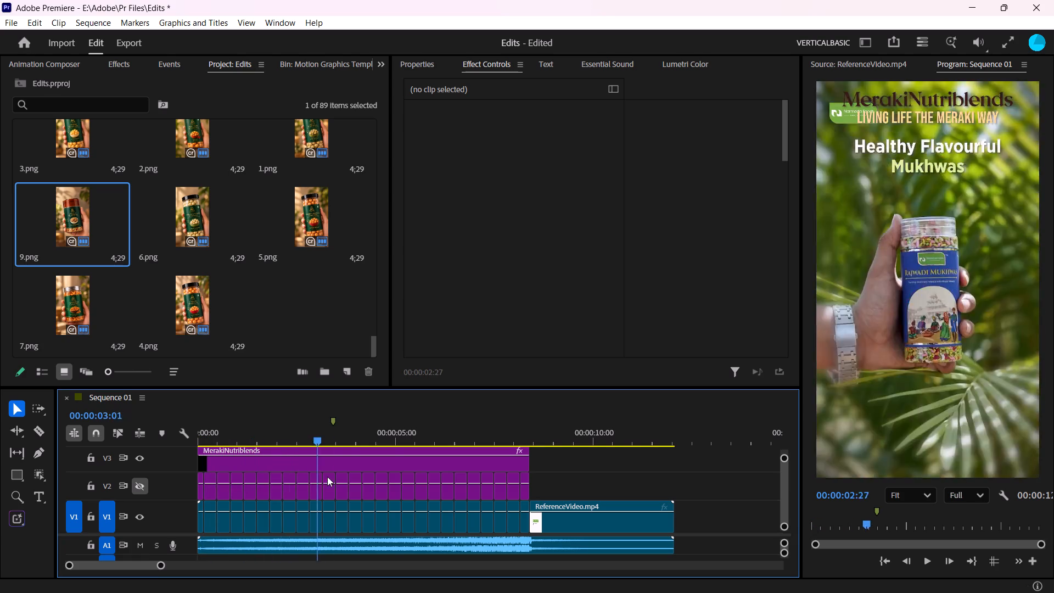
{"action": "left_click_drag", "start_coordinate": [327, 477], "coordinate": [307, 522]}
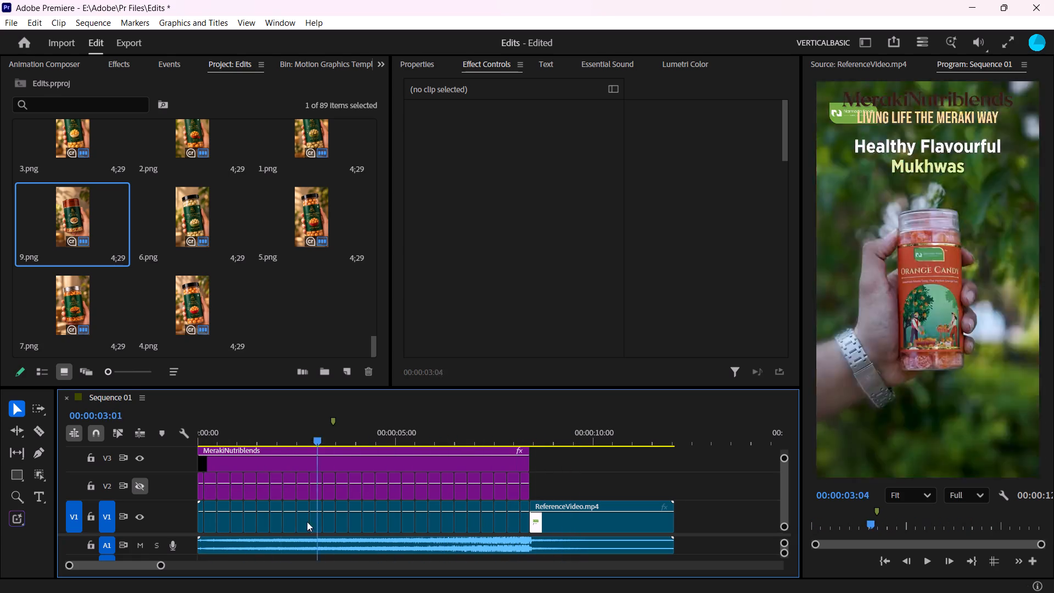
{"action": "left_click_drag", "start_coordinate": [307, 522], "coordinate": [180, 511]}
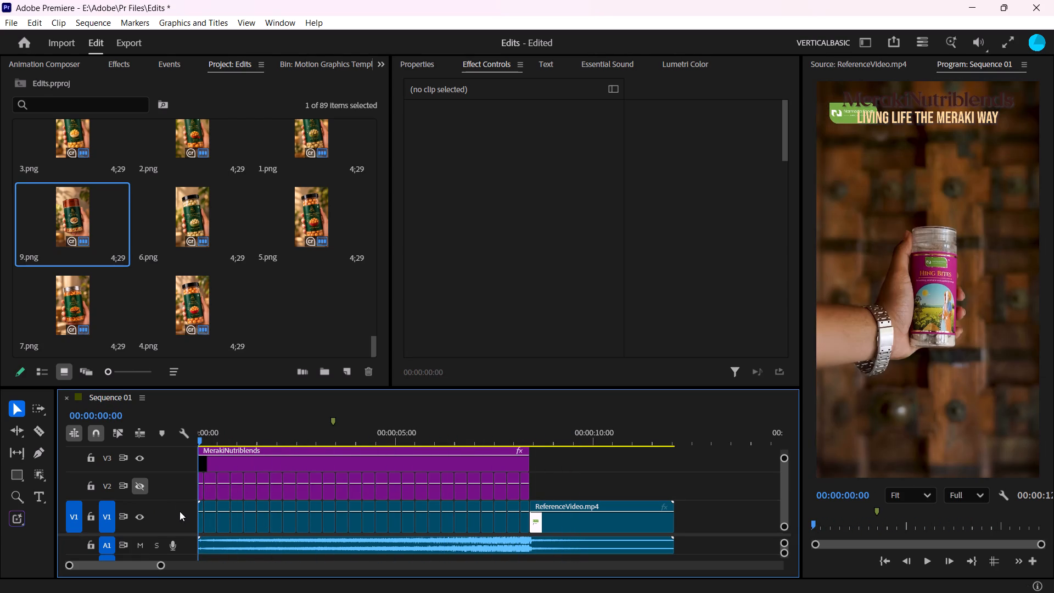
{"action": "left_click_drag", "start_coordinate": [180, 511], "coordinate": [205, 509]}
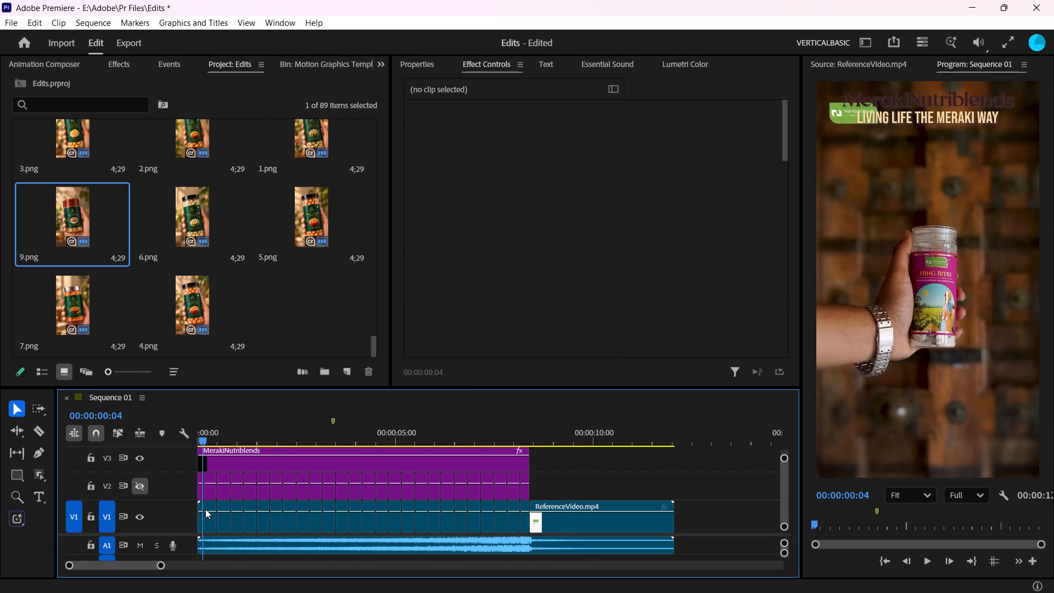
{"action": "left_click_drag", "start_coordinate": [205, 509], "coordinate": [215, 507]}
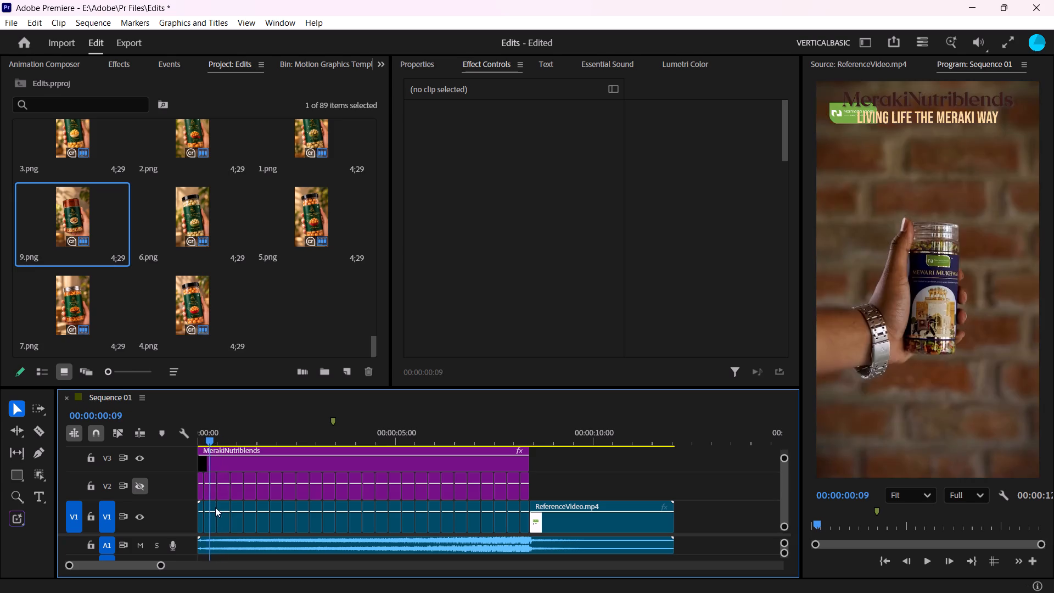
{"action": "left_click_drag", "start_coordinate": [215, 507], "coordinate": [121, 501]}
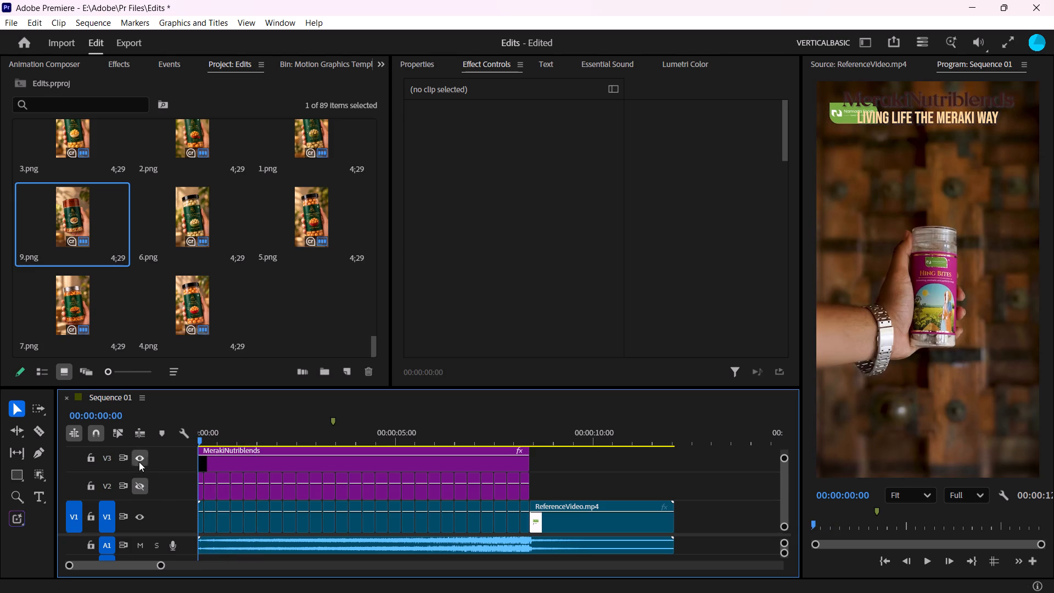
{"action": "left_click", "coordinate": [139, 462]}
{"action": "left_click_drag", "start_coordinate": [205, 436], "coordinate": [160, 446]}
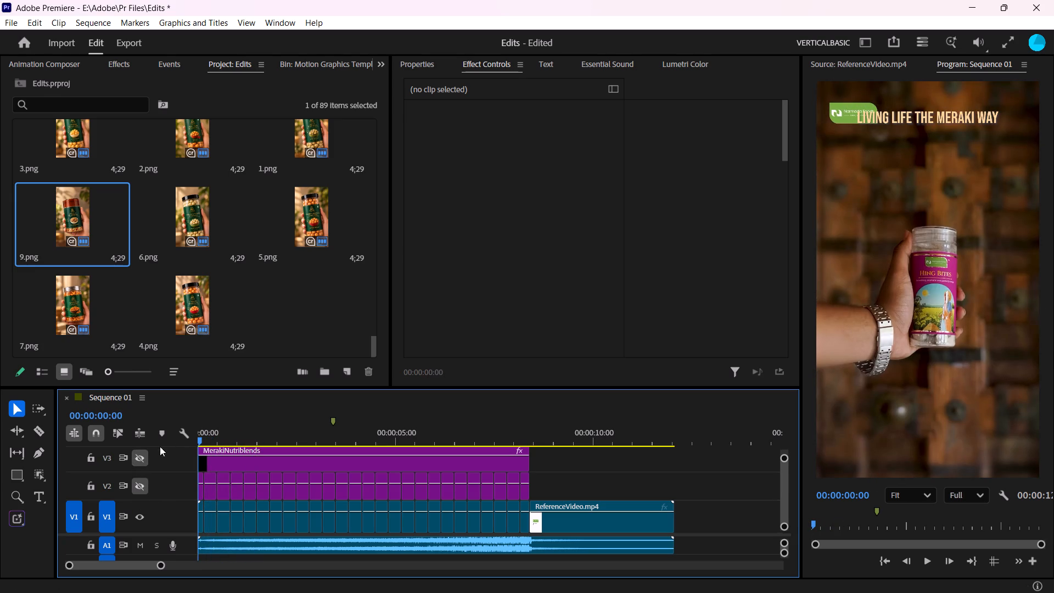
{"action": "left_click_drag", "start_coordinate": [160, 446], "coordinate": [155, 455]}
{"action": "left_click", "coordinate": [138, 454]}
{"action": "left_click", "coordinate": [144, 483]}
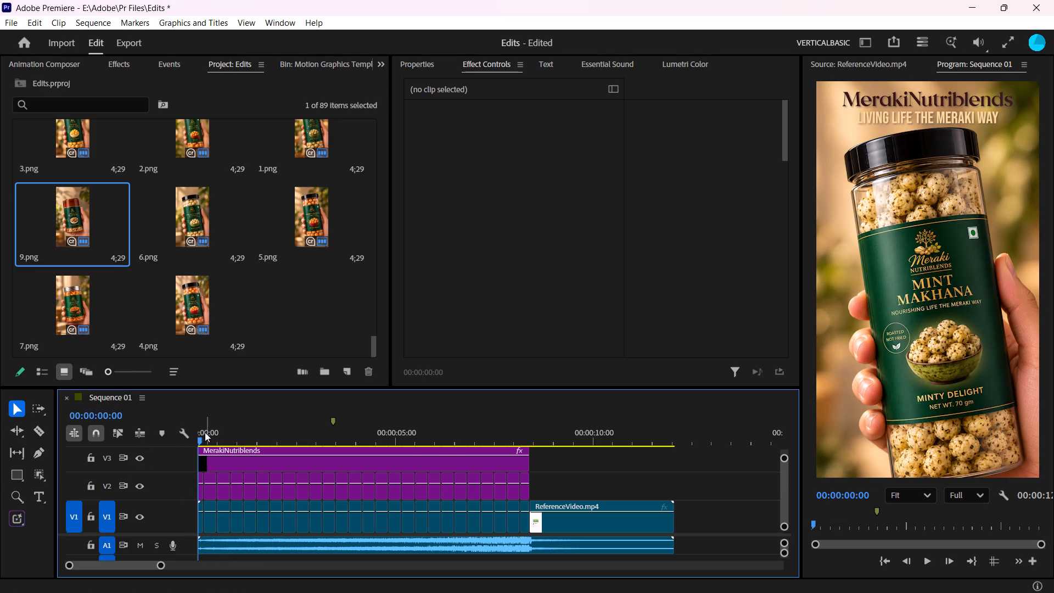
Scrub through the titled montage from the start into the reference video's closing logo section.
{"action": "left_click_drag", "start_coordinate": [200, 432], "coordinate": [257, 450]}
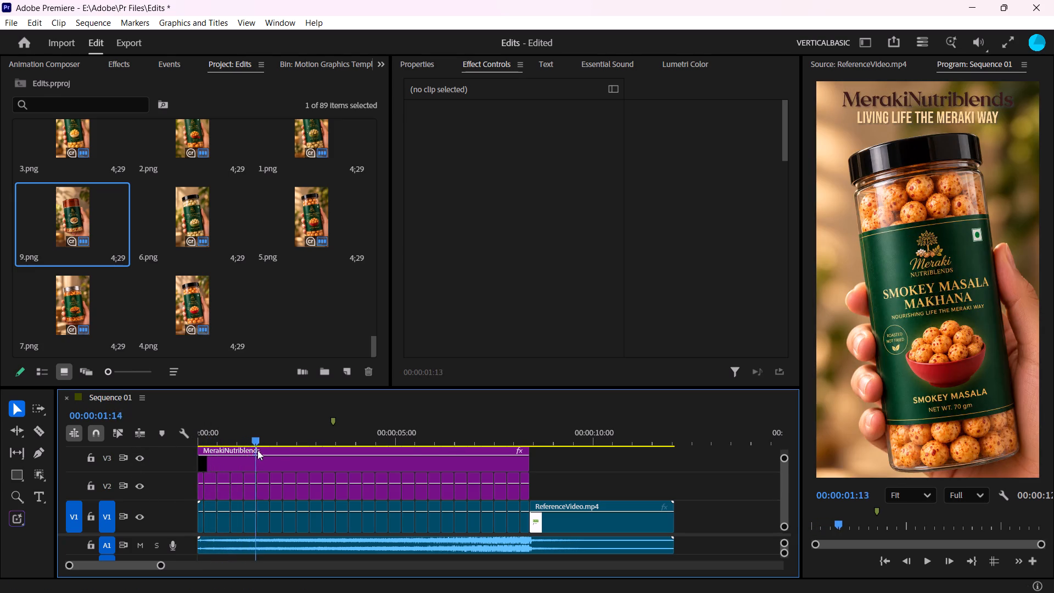
{"action": "left_click_drag", "start_coordinate": [257, 450], "coordinate": [334, 467]}
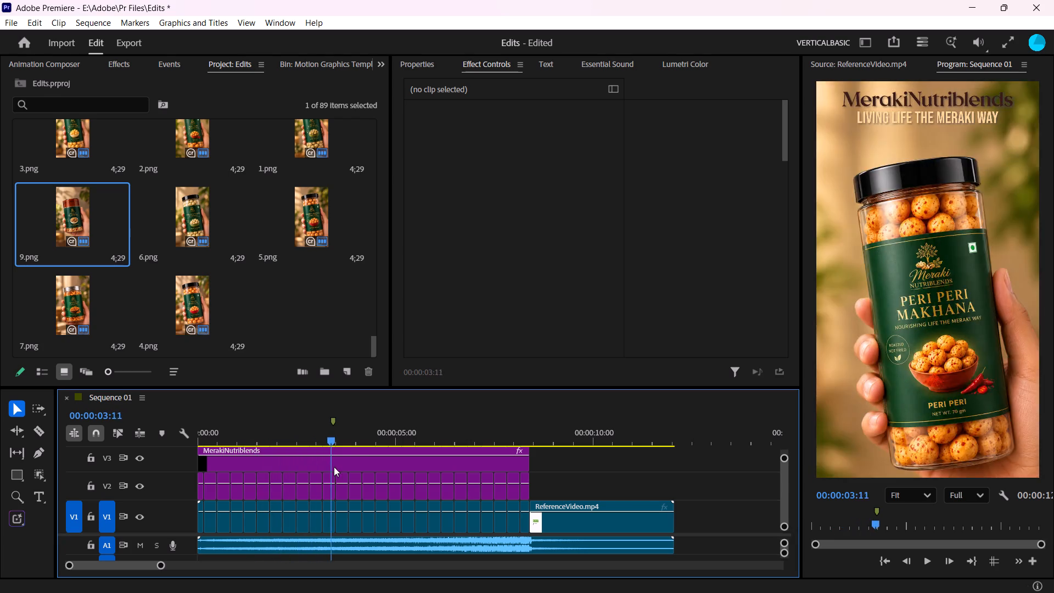
{"action": "left_click_drag", "start_coordinate": [334, 467], "coordinate": [533, 480]}
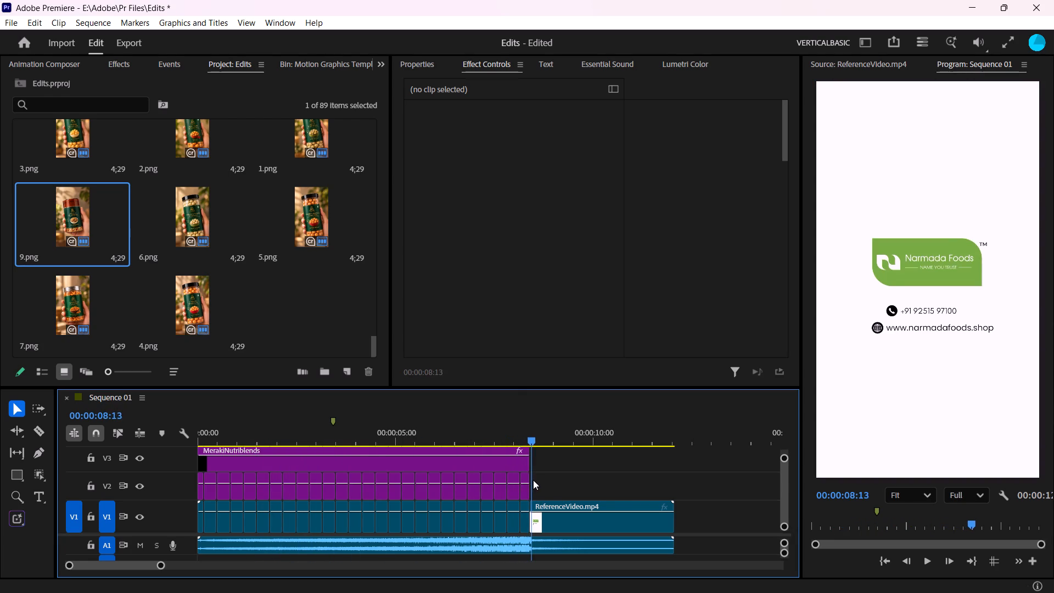
{"action": "left_click_drag", "start_coordinate": [533, 480], "coordinate": [603, 488]}
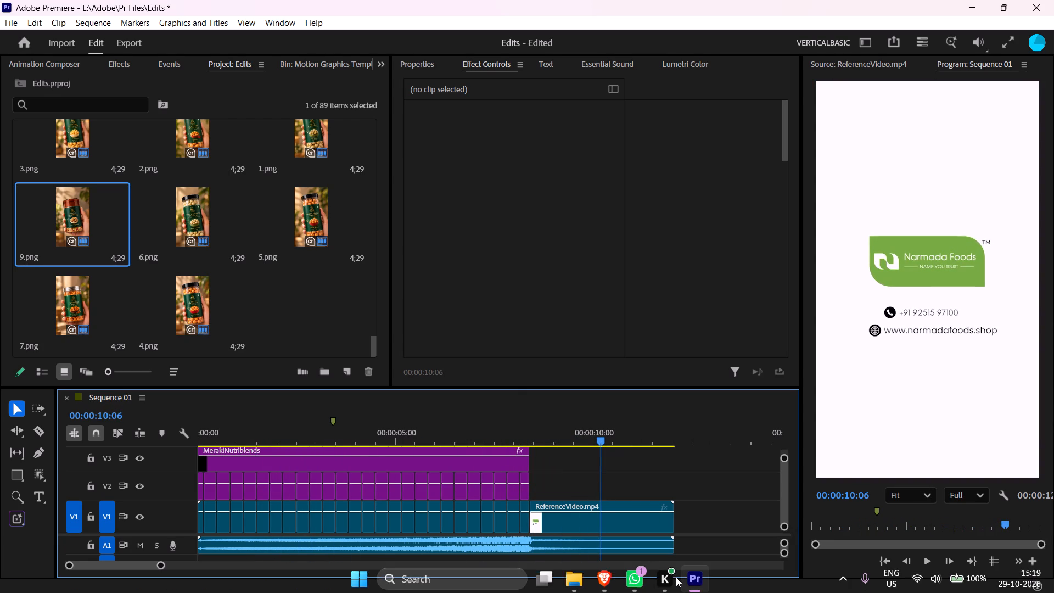
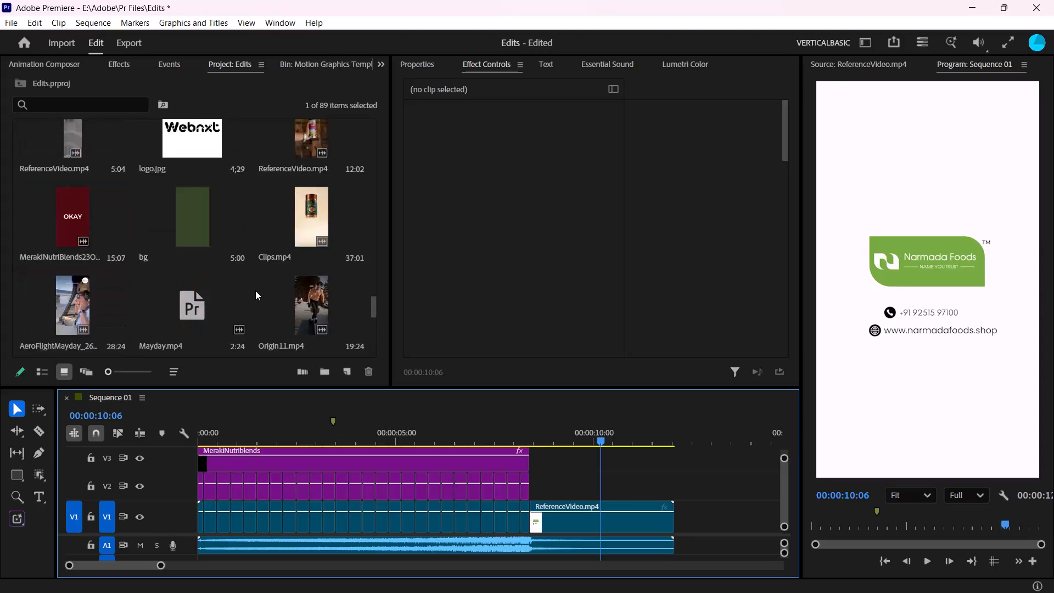
Create a new sequence from the custom VERTICAL 916 30FPS preset, keeping the default name.
{"action": "scroll", "coordinate": [255, 290], "scroll_direction": "down", "scroll_amount": 8}
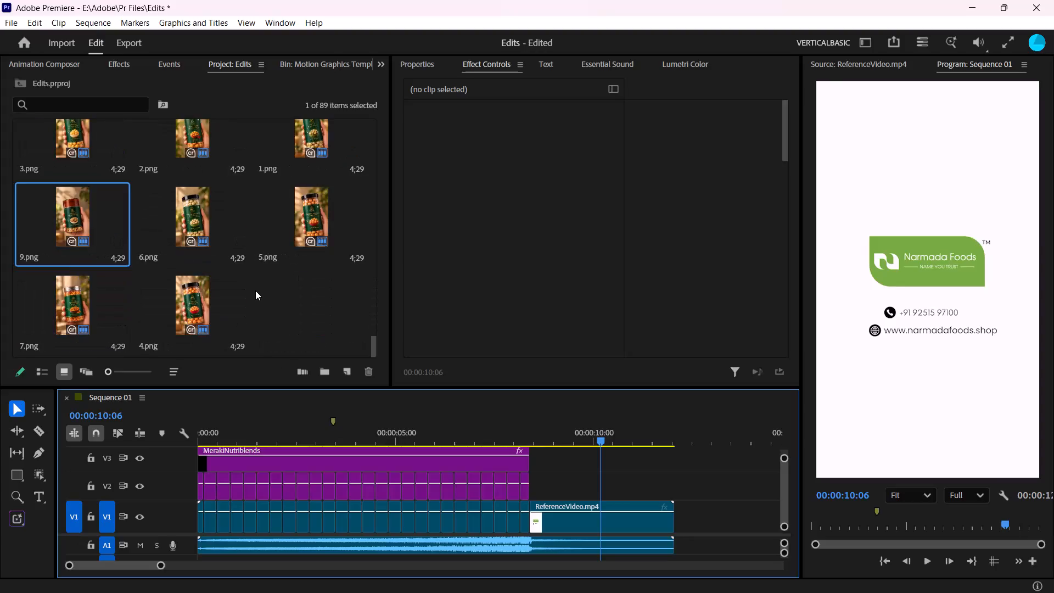
{"action": "scroll", "coordinate": [255, 290], "scroll_direction": "up", "scroll_amount": 1}
{"action": "scroll", "coordinate": [303, 333], "scroll_direction": "down", "scroll_amount": 7}
{"action": "left_click", "coordinate": [347, 376]}
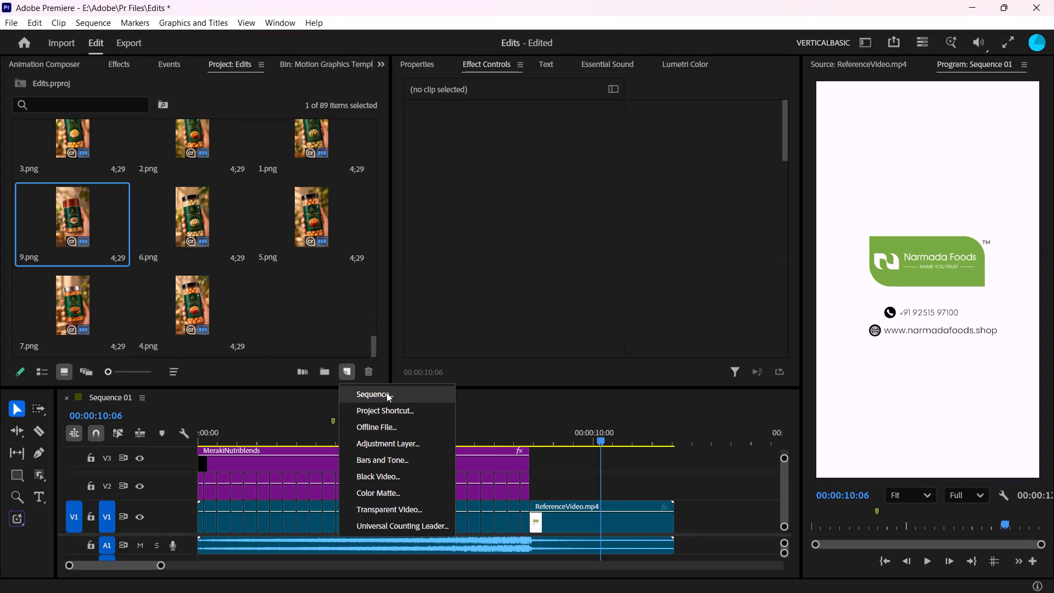
{"action": "left_click", "coordinate": [388, 393]}
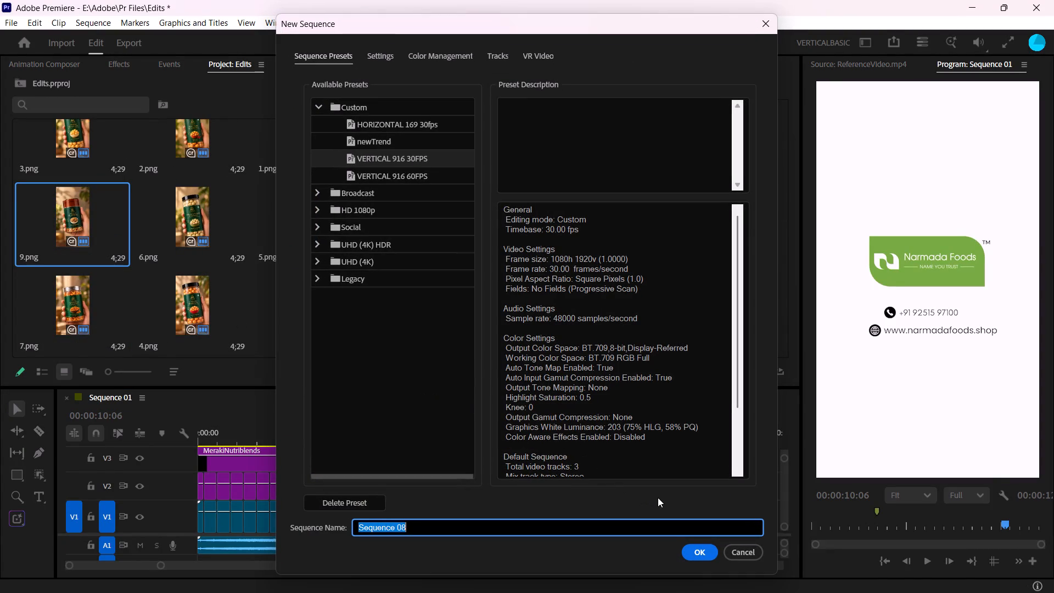
{"action": "left_click", "coordinate": [701, 551]}
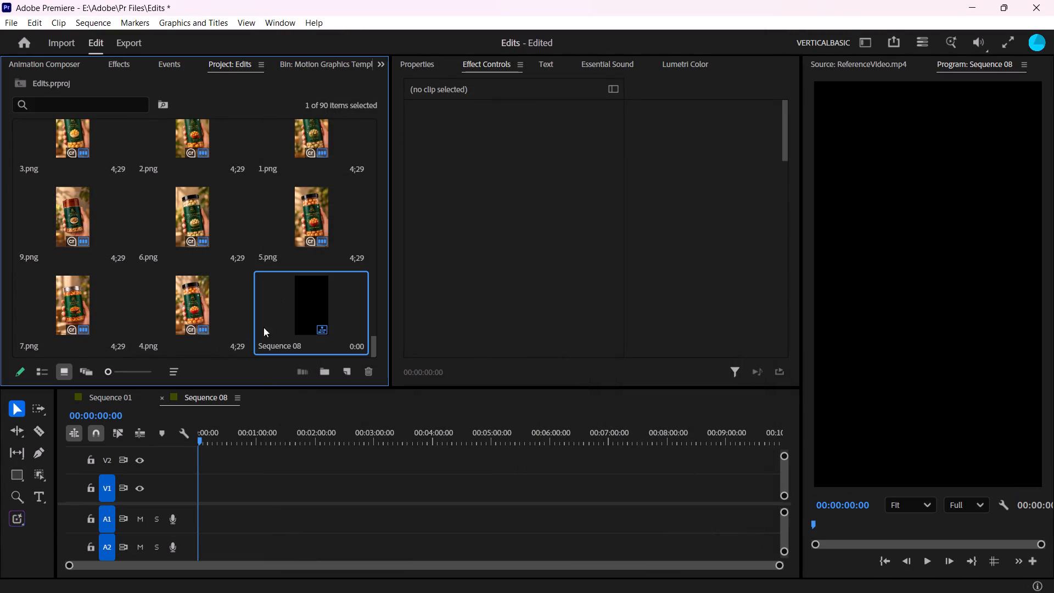
Import the VOKalpana voice-over audio from the ClaudeEdits > Origin > Origin12 folder into the project.
{"action": "double_click", "coordinate": [250, 332]}
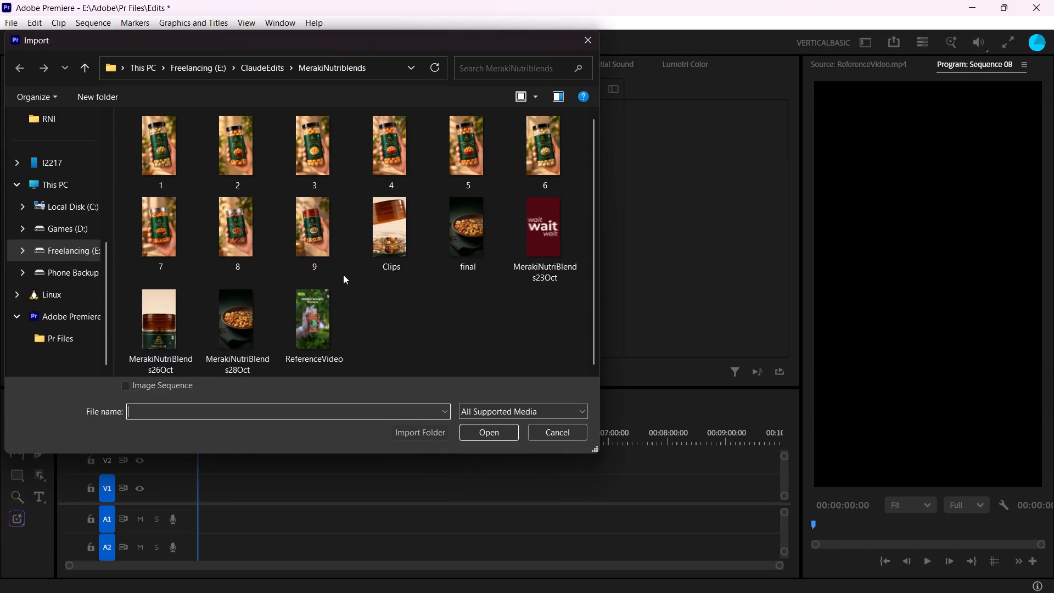
{"action": "left_click", "coordinate": [262, 66]}
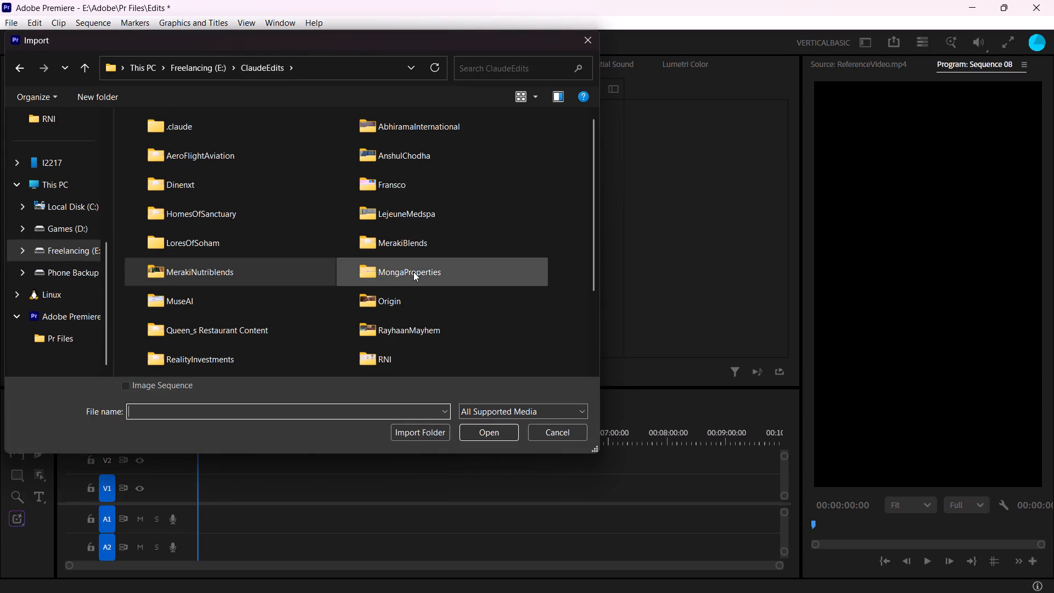
{"action": "left_click", "coordinate": [374, 286]}
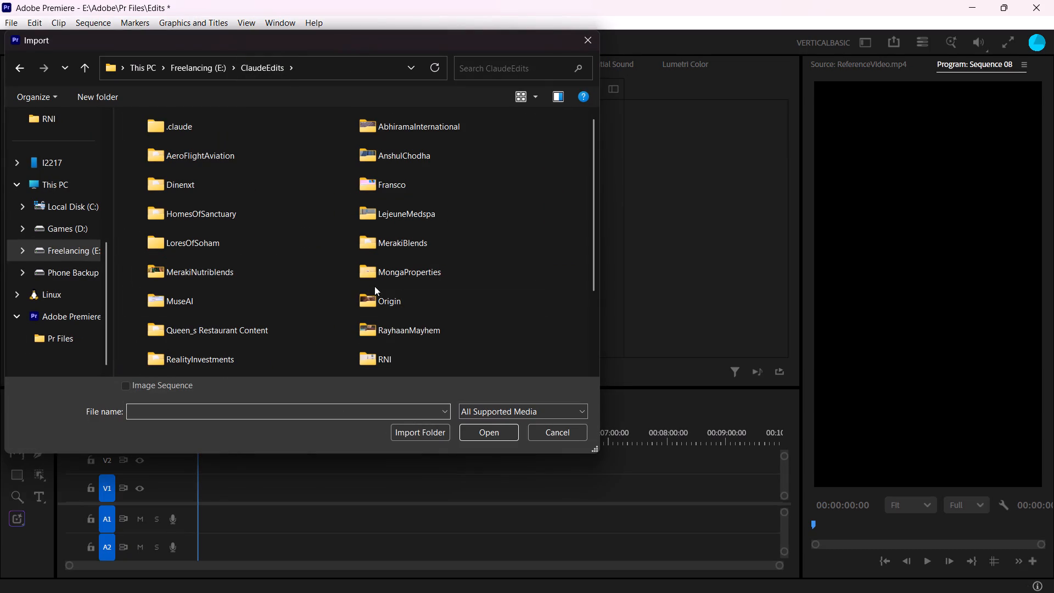
{"action": "double_click", "coordinate": [379, 299]}
{"action": "double_click", "coordinate": [246, 154]}
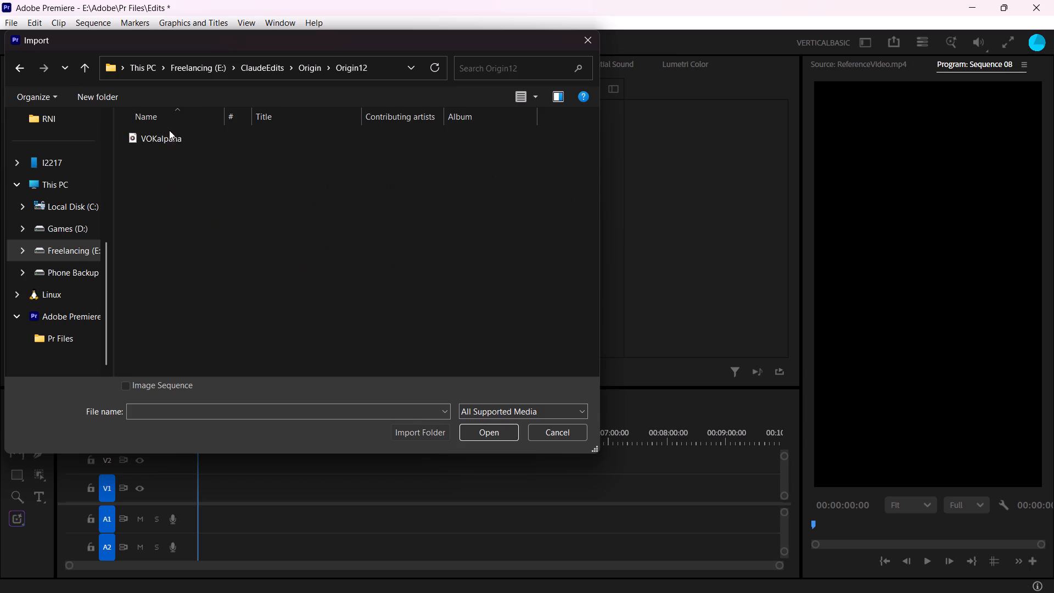
{"action": "double_click", "coordinate": [169, 133]}
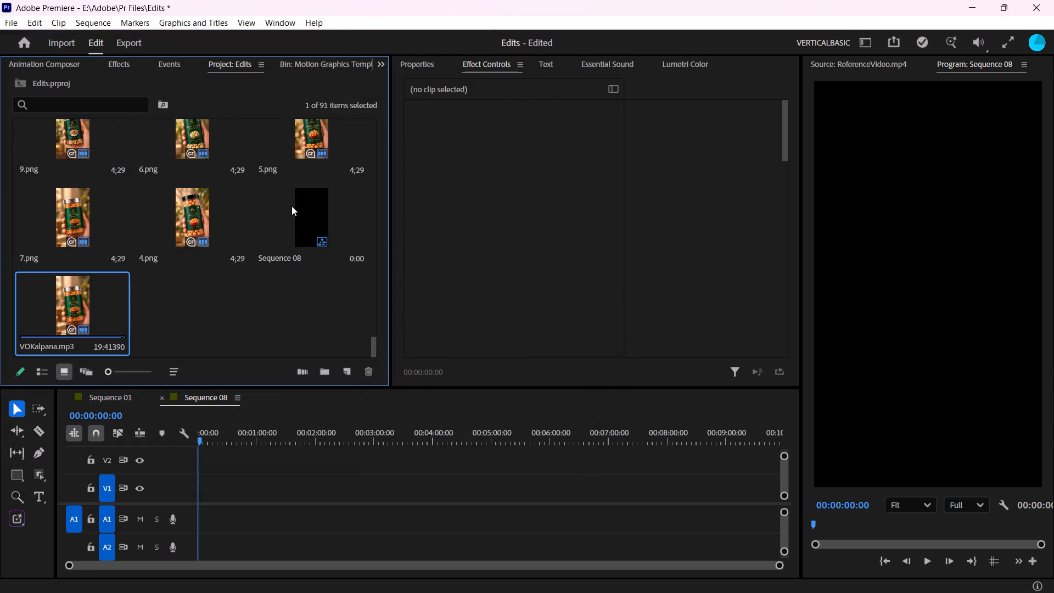
Place VOKalpana.mp3 on track A1 at the start of the new sequence, and save the project.
{"action": "left_click", "coordinate": [216, 296]}
{"action": "left_click_drag", "start_coordinate": [88, 292], "coordinate": [182, 518]}
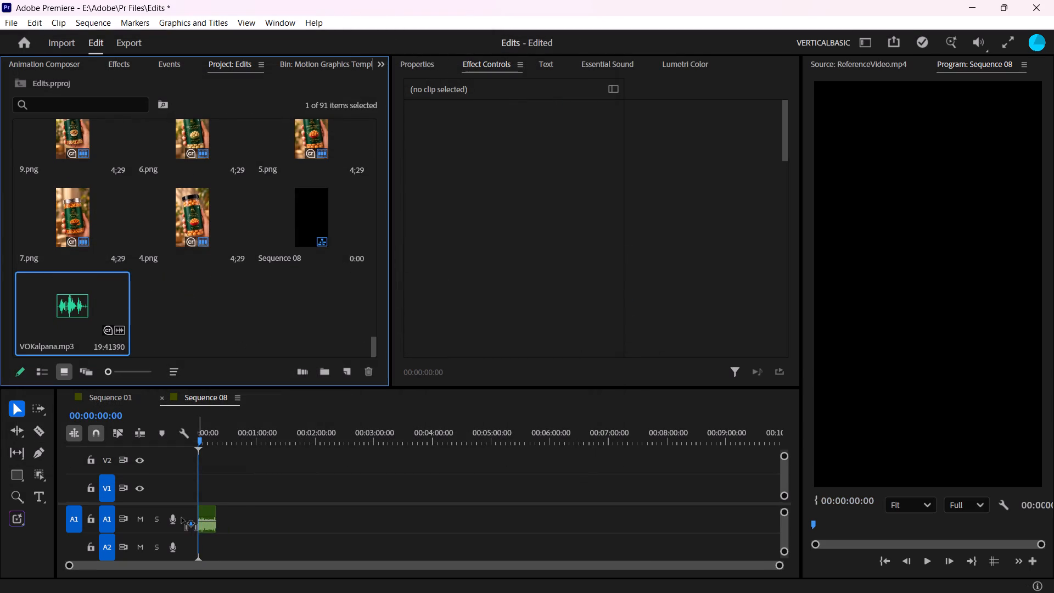
{"action": "left_click_drag", "start_coordinate": [182, 518], "coordinate": [181, 518]}
{"action": "left_click_drag", "start_coordinate": [767, 565], "coordinate": [592, 572]}
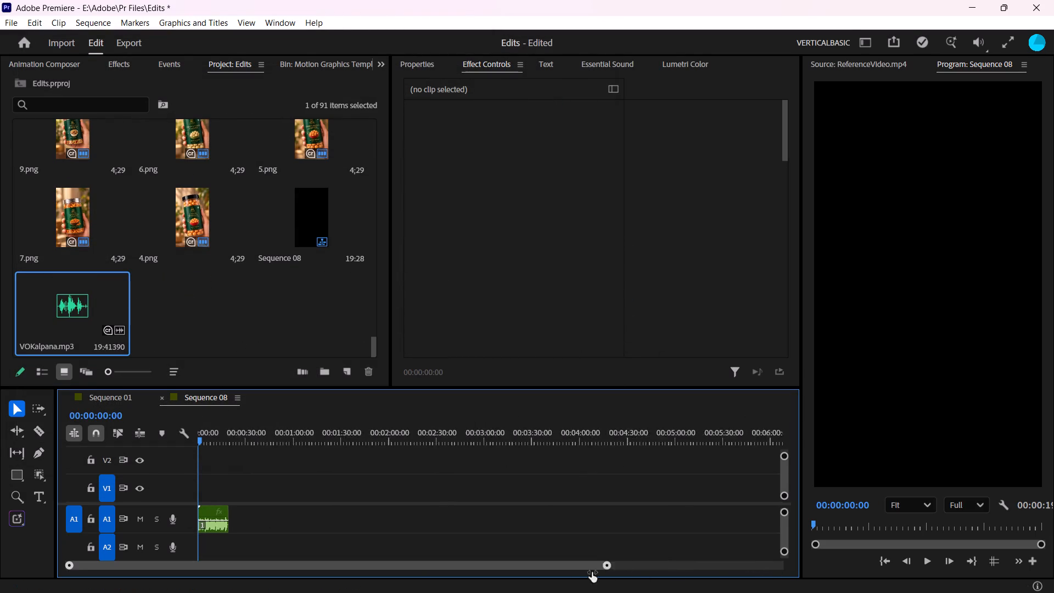
{"action": "left_click_drag", "start_coordinate": [592, 572], "coordinate": [238, 546]}
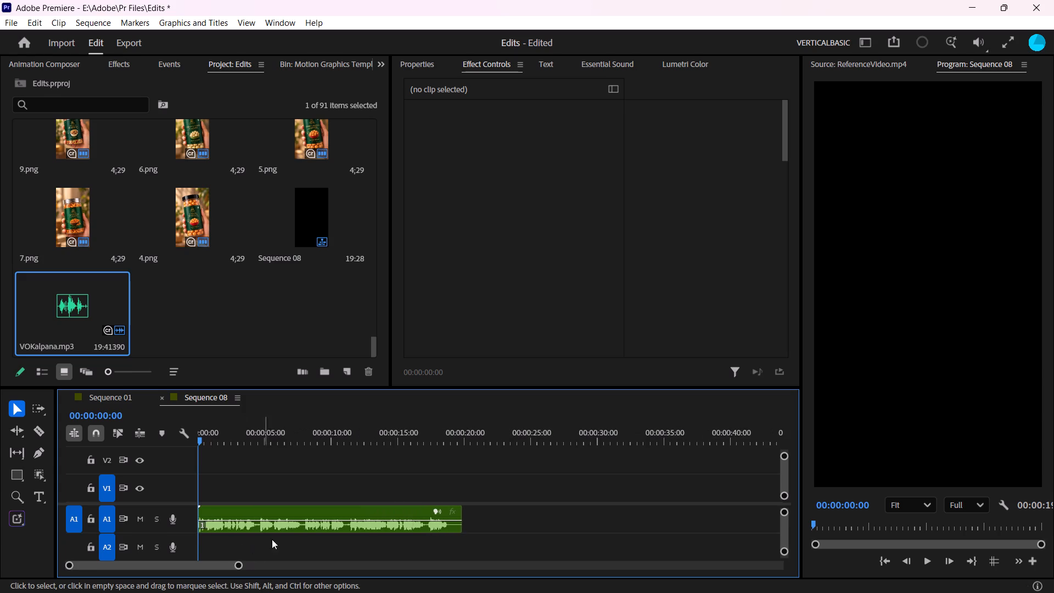
{"action": "key", "text": "ctrl+s"}
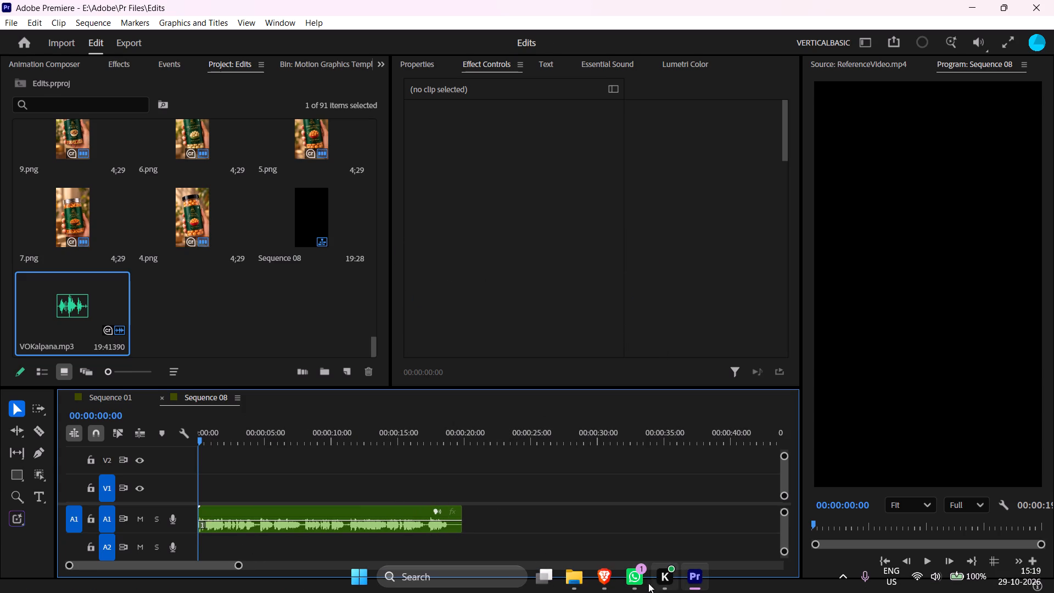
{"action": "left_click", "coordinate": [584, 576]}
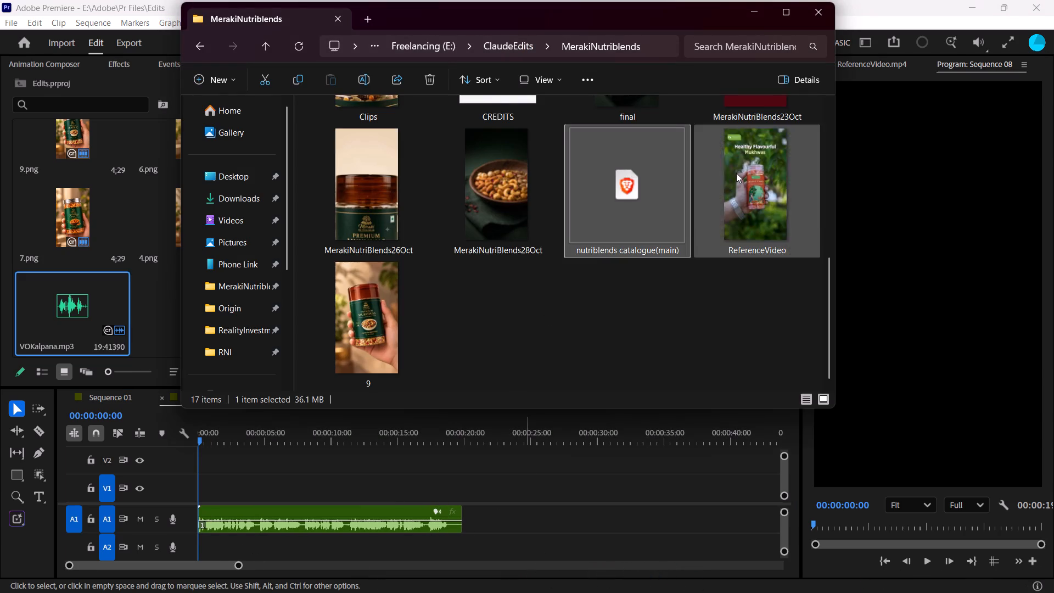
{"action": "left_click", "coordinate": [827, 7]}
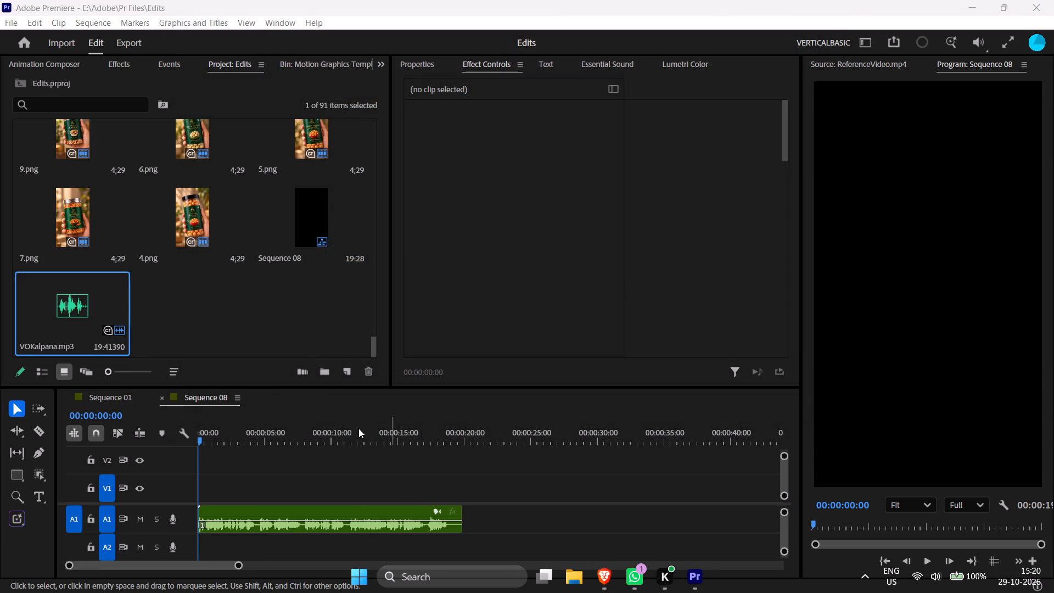
Return to Sequence 01, save the project, and play the montage from the start through the closing logo.
{"action": "left_click", "coordinate": [107, 399]}
{"action": "key", "text": "ctrl+s"}
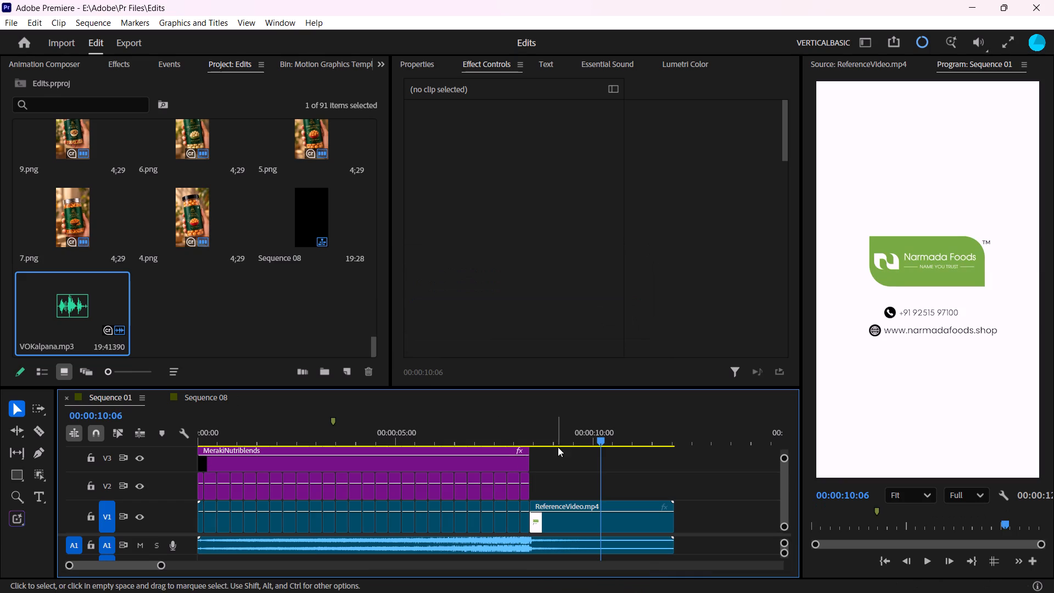
{"action": "left_click_drag", "start_coordinate": [532, 426], "coordinate": [116, 449]}
{"action": "key", "text": "space"}
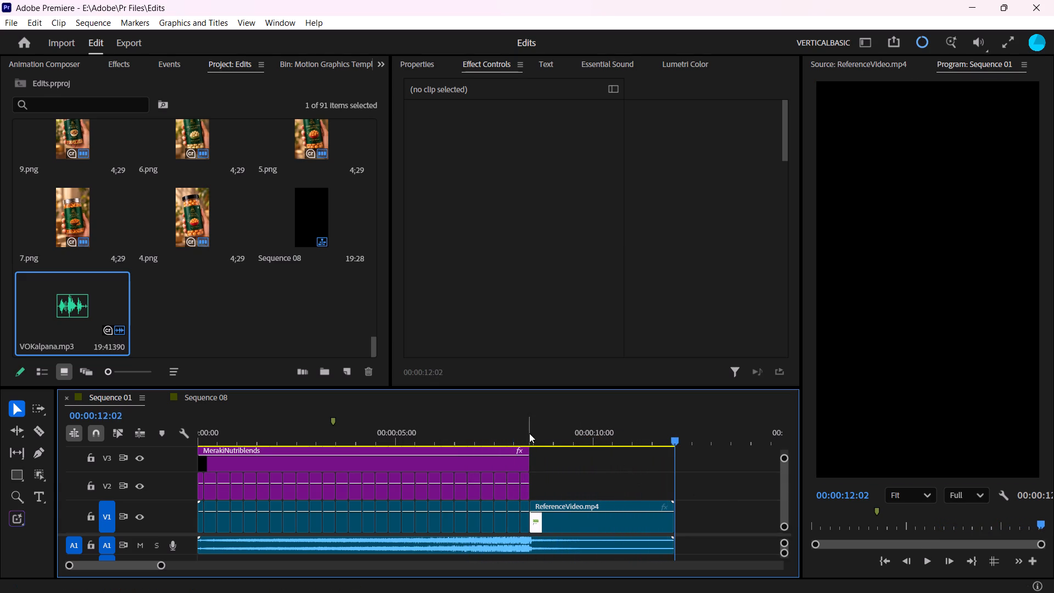
Trim the end of the closing ReferenceVideo.mp4 clip and its audio to 00:00:11:02.
{"action": "left_click", "coordinate": [539, 434], "text": "shift"}
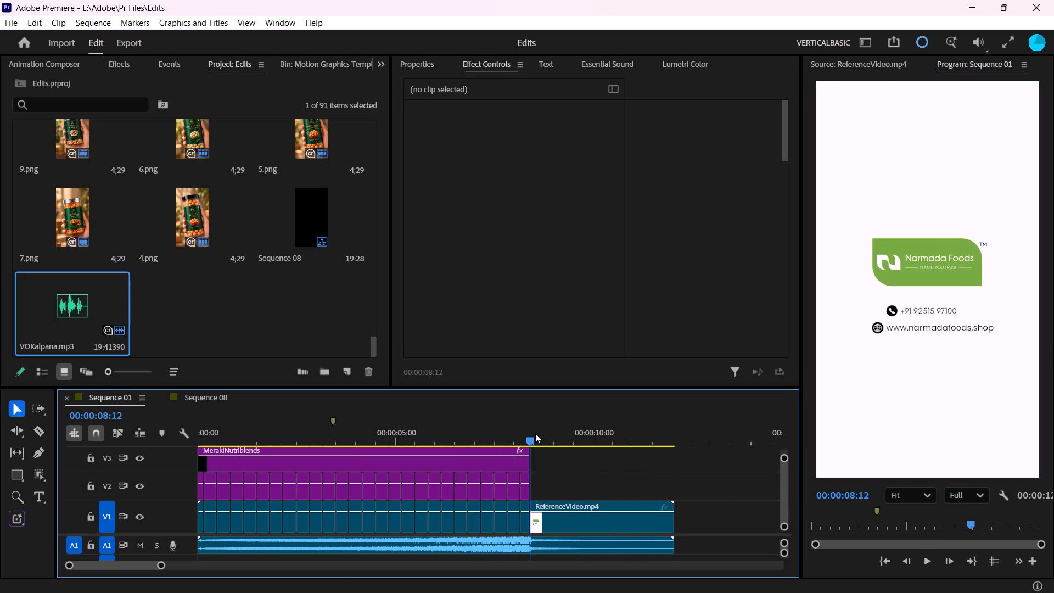
{"action": "key", "text": "shift+Right"}
{"action": "key", "text": "shift+Right"}
{"action": "key", "text": "shift+Right"}
{"action": "key", "text": "shift+Right"}
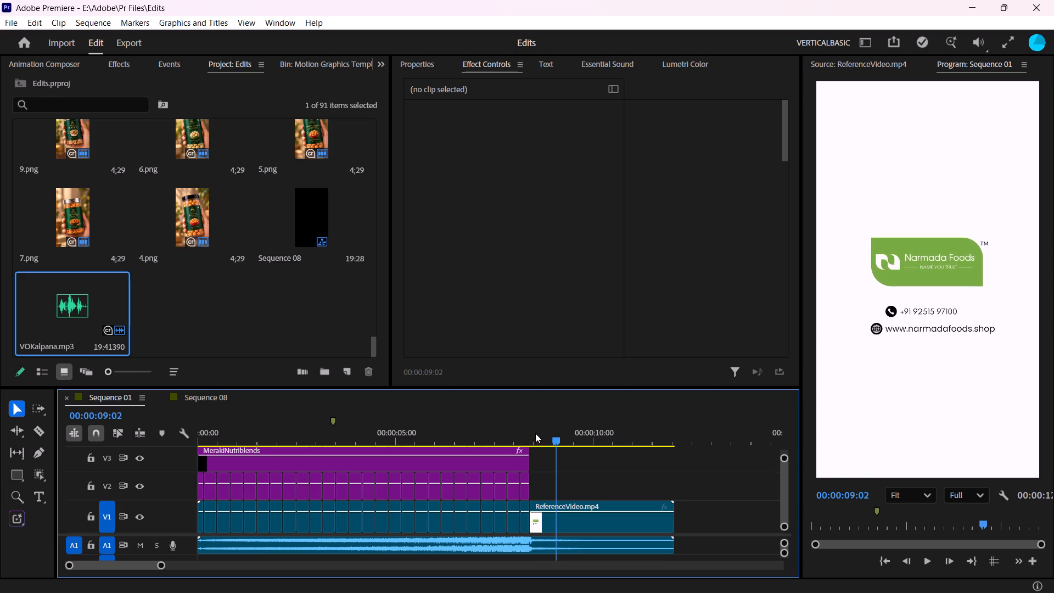
{"action": "key", "text": "shift+Right"}
{"action": "key", "text": "shift+Right"}
{"action": "key", "text": "shift+Right"}
{"action": "key", "text": "shift+Right"}
{"action": "key", "text": "shift+Right"}
{"action": "key", "text": "shift+Right"}
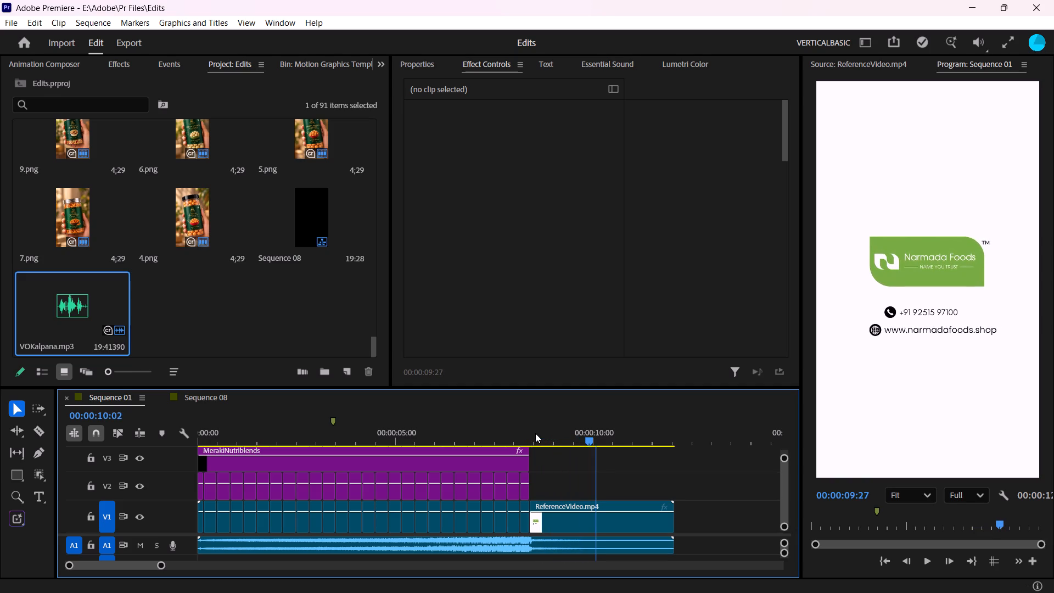
{"action": "key", "text": "shift+Right"}
{"action": "key", "text": "shift+Right"}
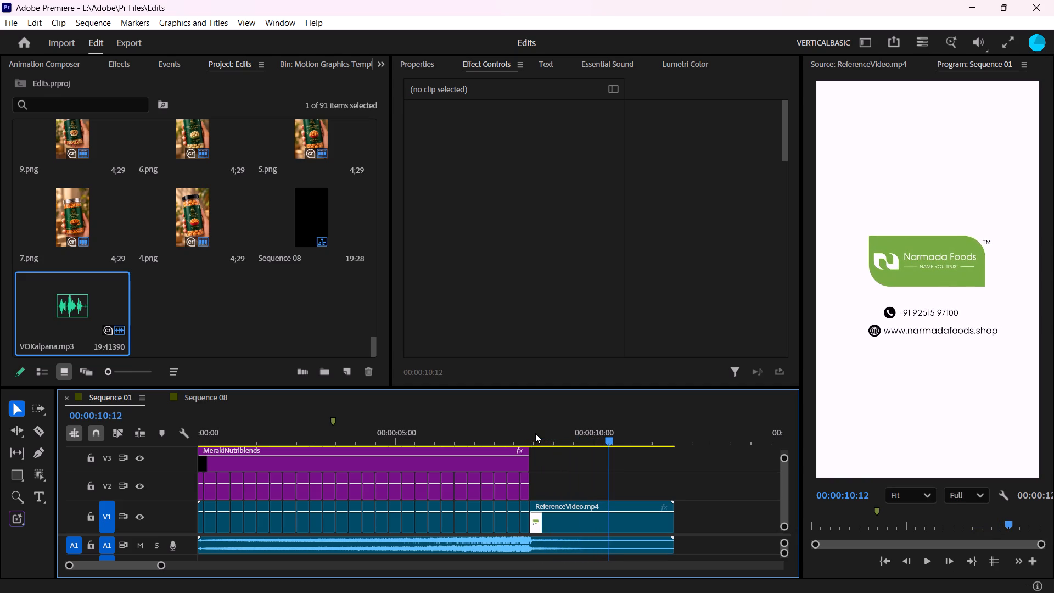
{"action": "key", "text": "shift+Right"}
{"action": "key", "text": "shift+Right"}
{"action": "key", "text": "shift+Right"}
{"action": "key", "text": "shift+Right"}
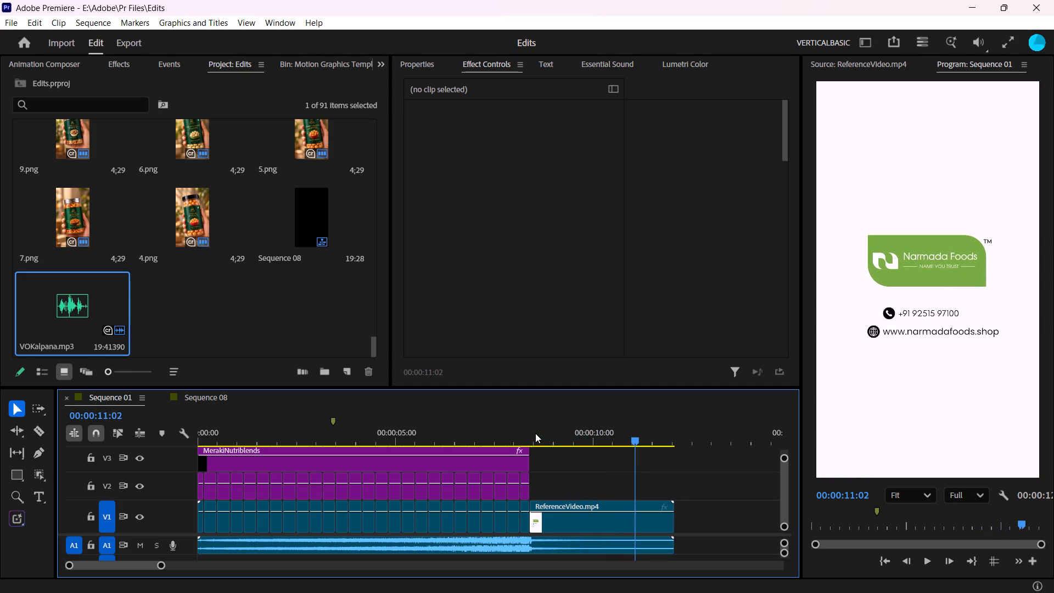
{"action": "left_click_drag", "start_coordinate": [586, 478], "coordinate": [629, 552]}
{"action": "left_click_drag", "start_coordinate": [681, 527], "coordinate": [671, 527]}
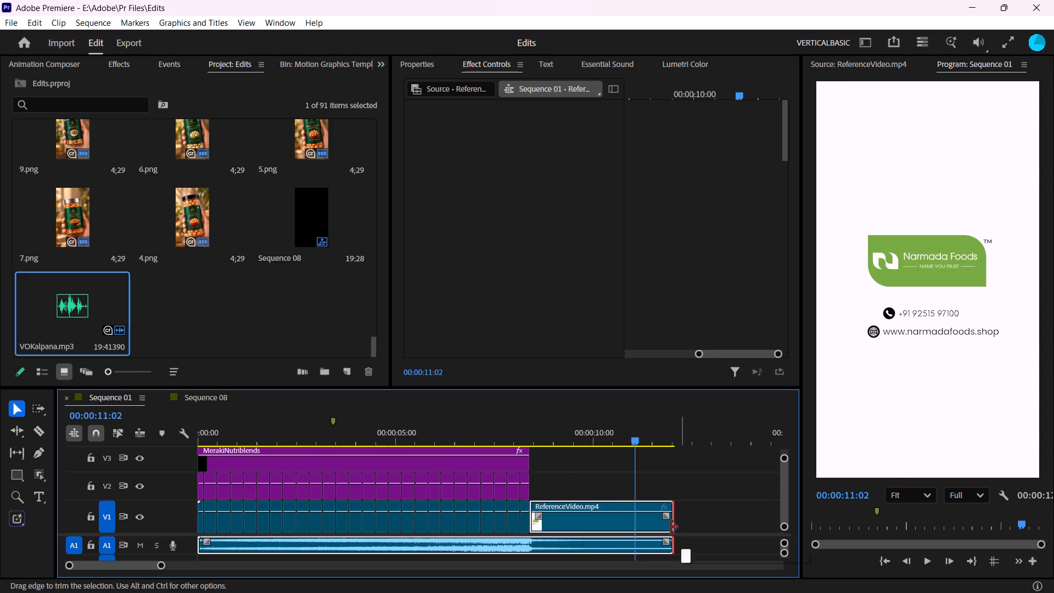
{"action": "left_click_drag", "start_coordinate": [671, 527], "coordinate": [646, 532]}
{"action": "left_click", "coordinate": [676, 521]}
Play the shortened closing logo section from just before the cut, and save the project.
{"action": "left_click_drag", "start_coordinate": [578, 443], "coordinate": [526, 437]}
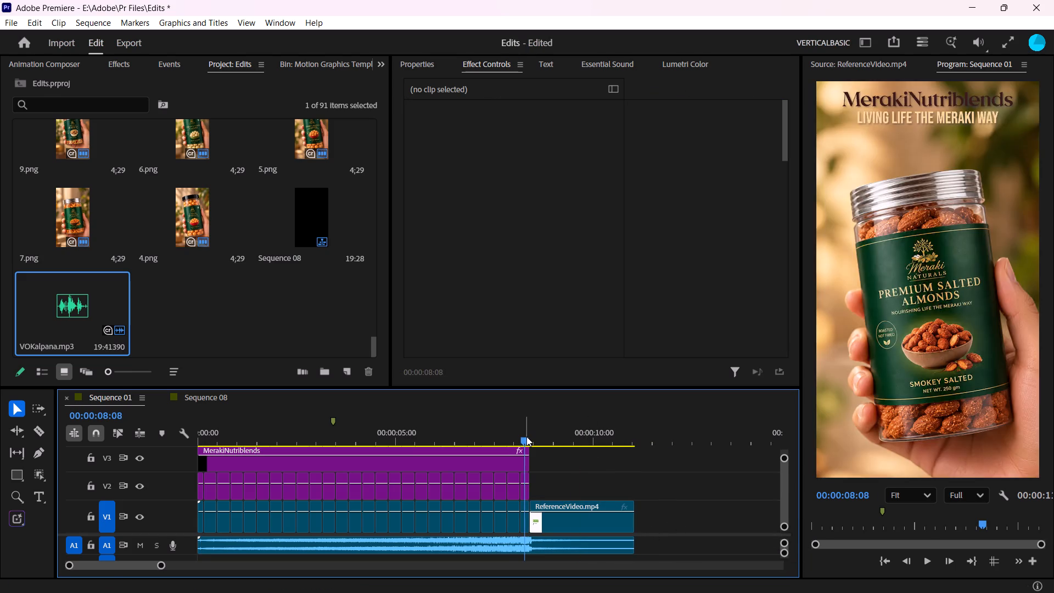
{"action": "key", "text": "space"}
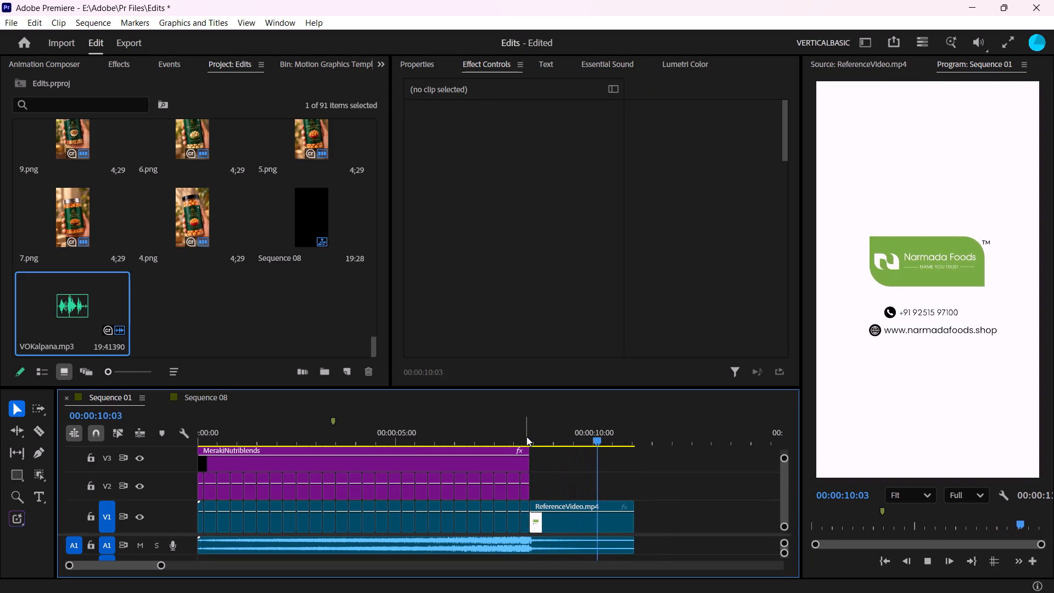
{"action": "key", "text": "ctrl+s"}
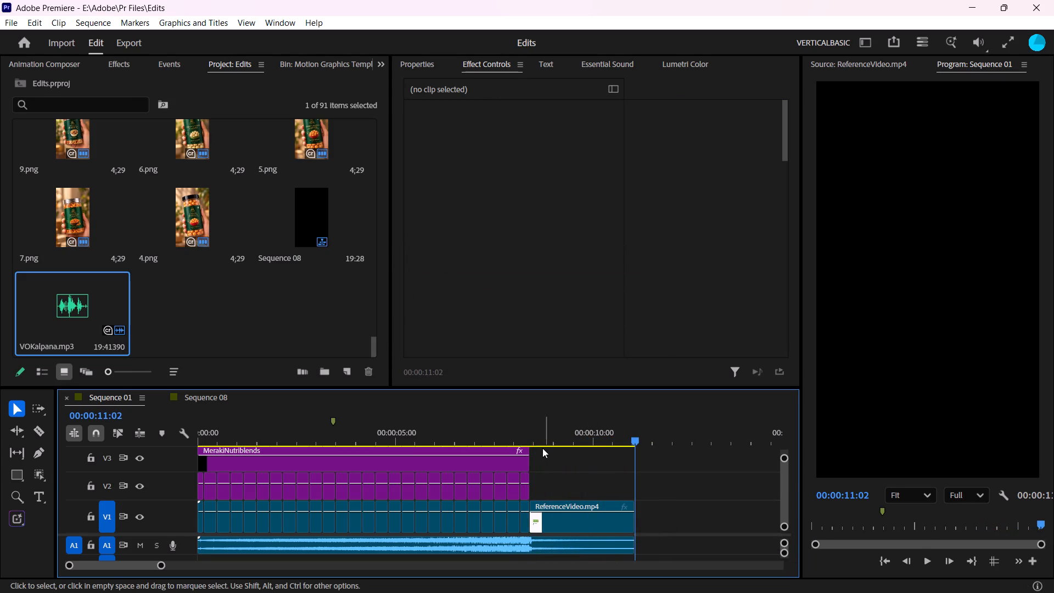
Play the montage from the start into the shortened closing logo section.
{"action": "left_click_drag", "start_coordinate": [532, 436], "coordinate": [86, 431]}
{"action": "key", "text": "space"}
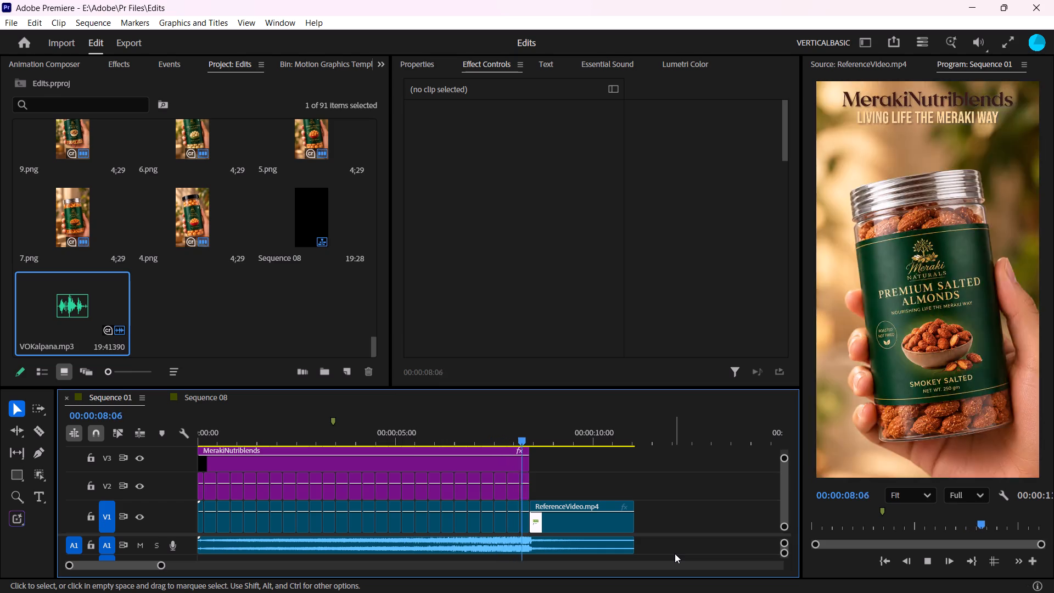
{"action": "key", "text": "space"}
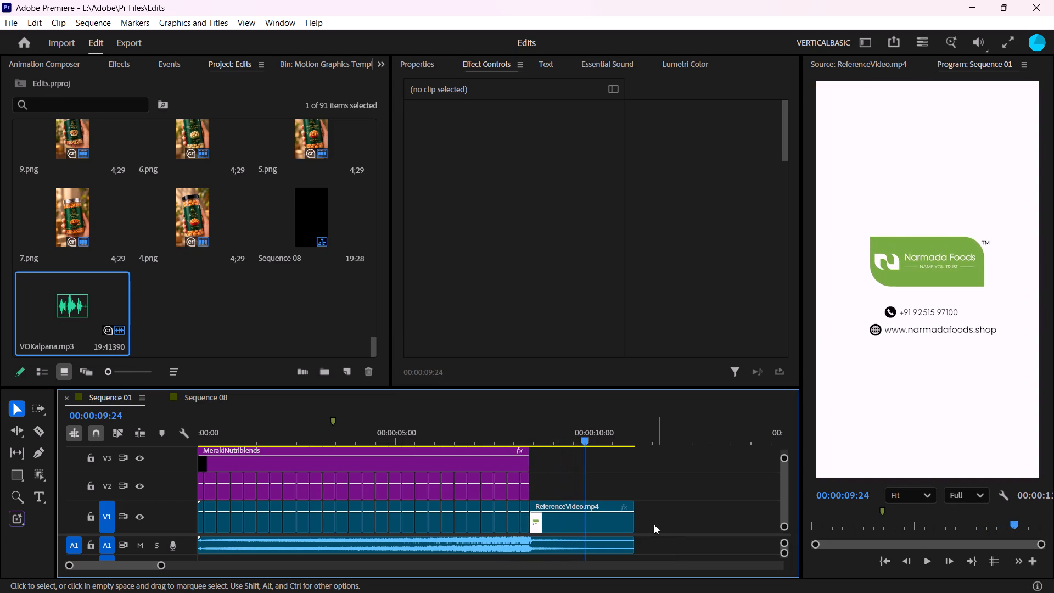
Open Sequence 08 and play the voice-over from the start while following its transcript.
{"action": "left_click", "coordinate": [232, 395]}
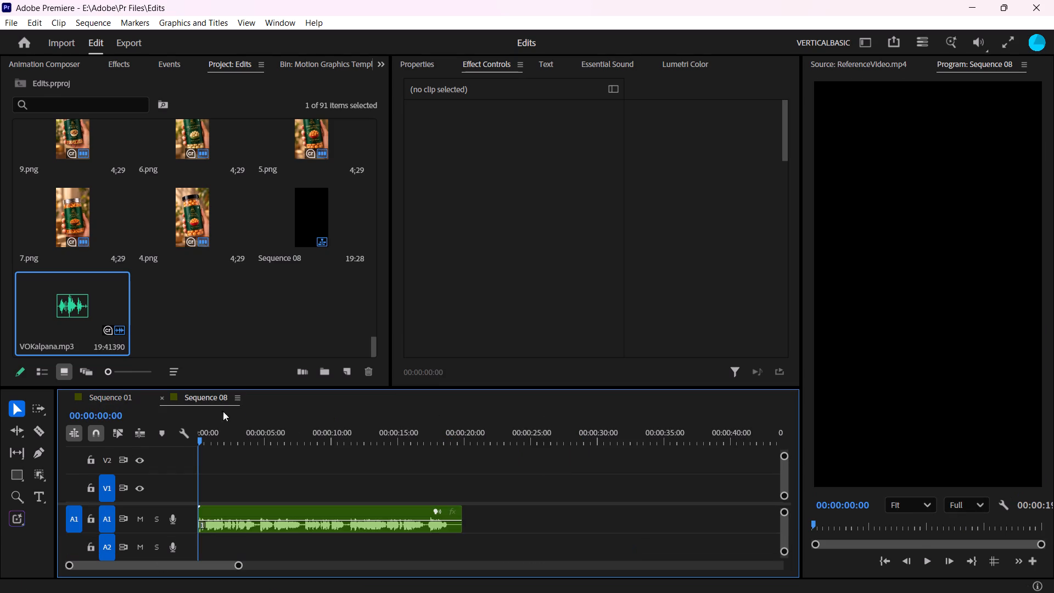
{"action": "left_click_drag", "start_coordinate": [218, 423], "coordinate": [159, 432]}
{"action": "key", "text": "space"}
{"action": "left_click", "coordinate": [545, 58]}
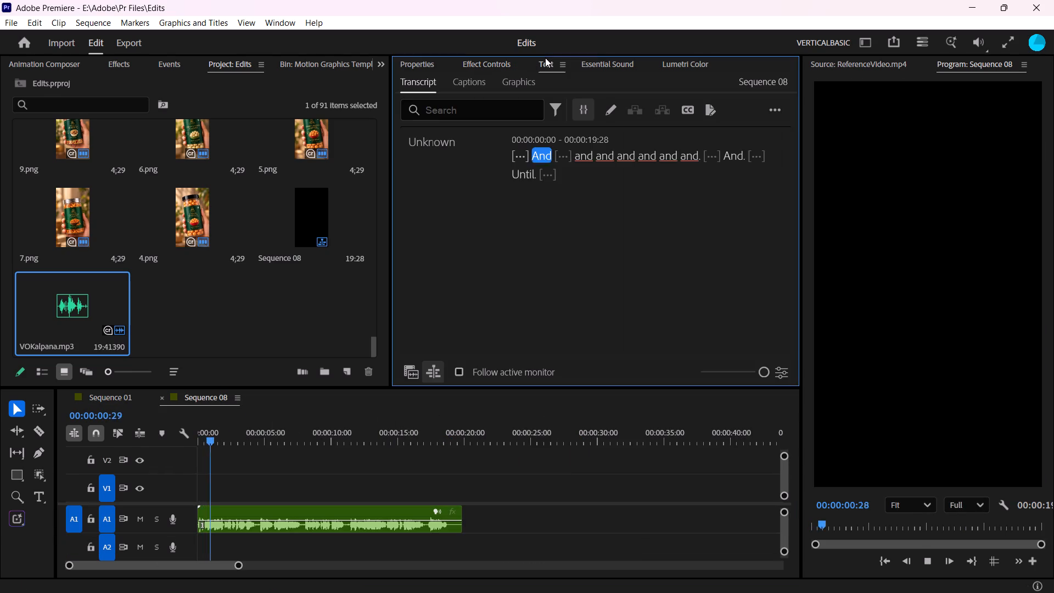
{"action": "scroll", "coordinate": [581, 188], "scroll_direction": "up", "scroll_amount": 6}
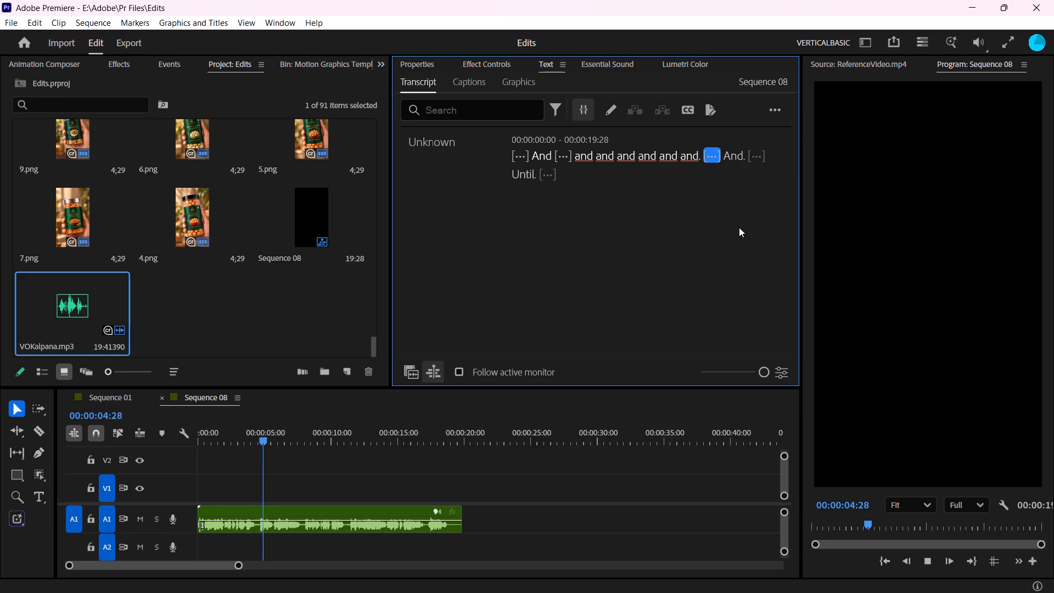
{"action": "key", "text": "space"}
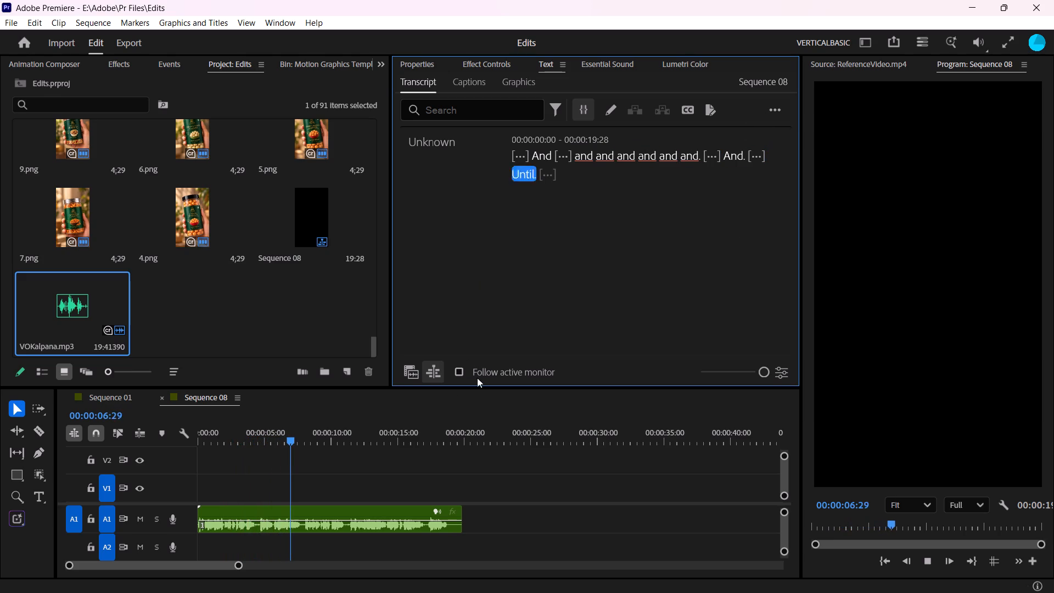
{"action": "key", "text": "space"}
{"action": "key", "text": "space"}
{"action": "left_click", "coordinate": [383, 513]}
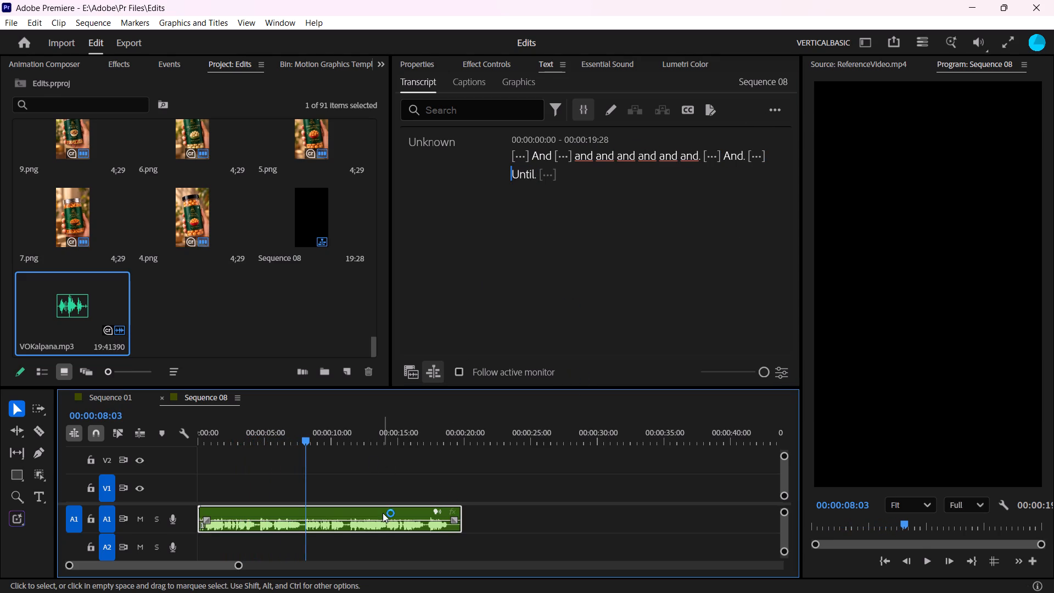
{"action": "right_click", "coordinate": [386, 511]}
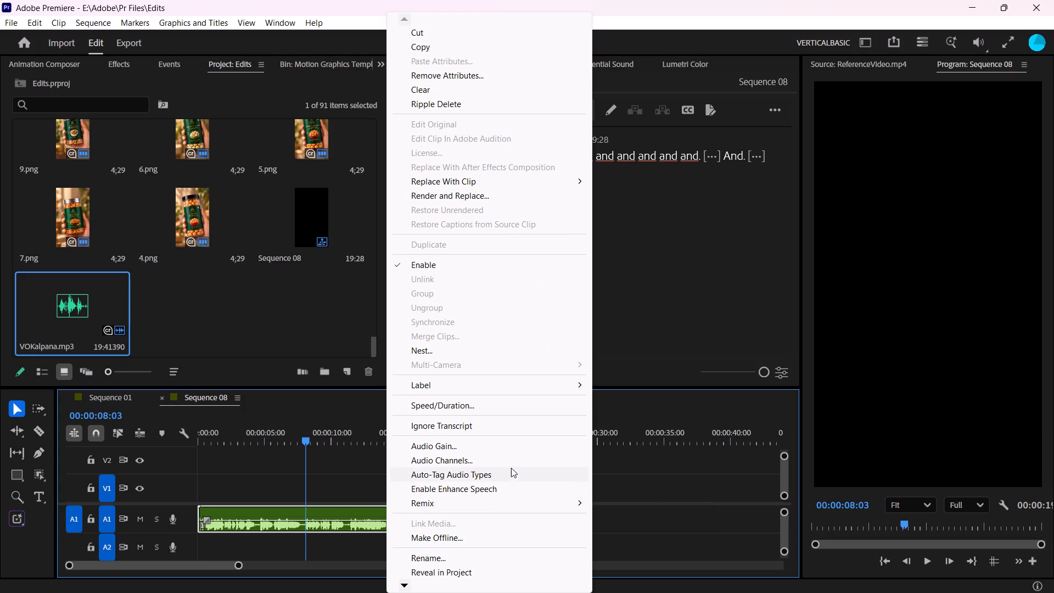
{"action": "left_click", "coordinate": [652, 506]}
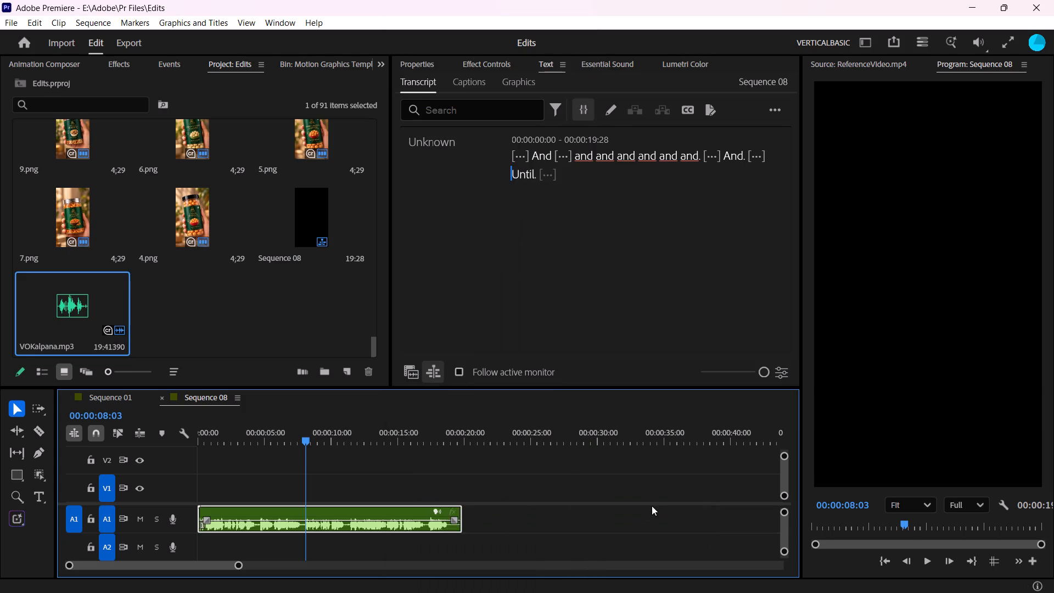
Start generating a static transcript of the voice-over sequence and open its language, labeling and audio preferences.
{"action": "left_click", "coordinate": [778, 107]}
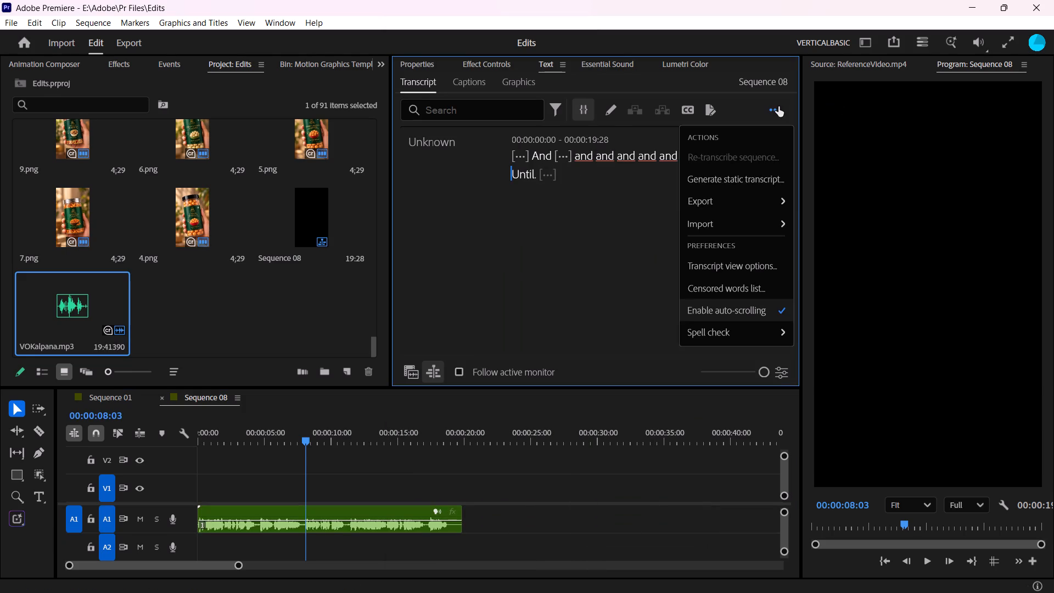
{"action": "left_click", "coordinate": [765, 176]}
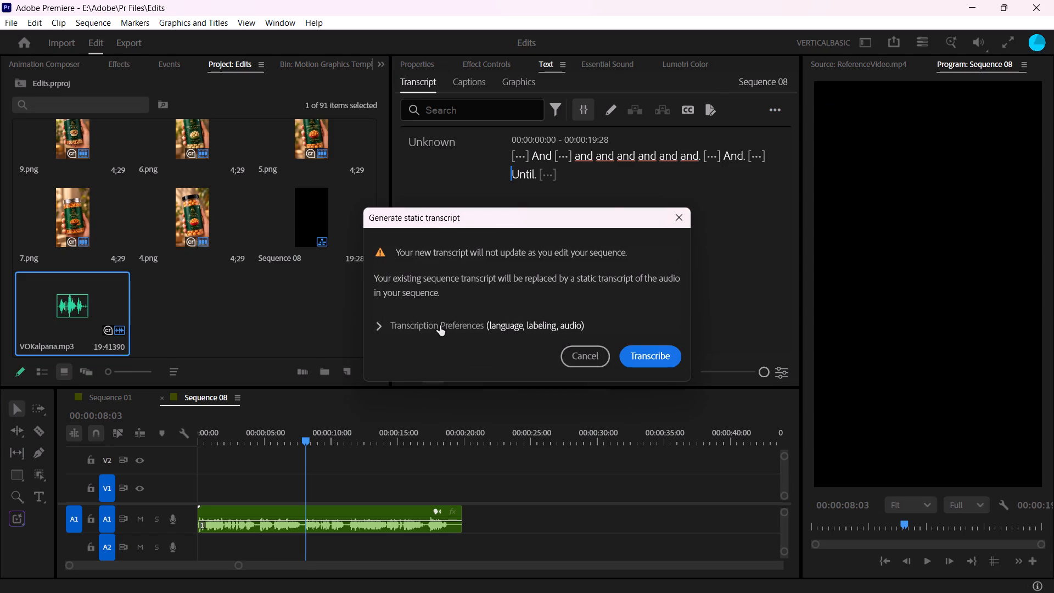
{"action": "left_click", "coordinate": [440, 326]}
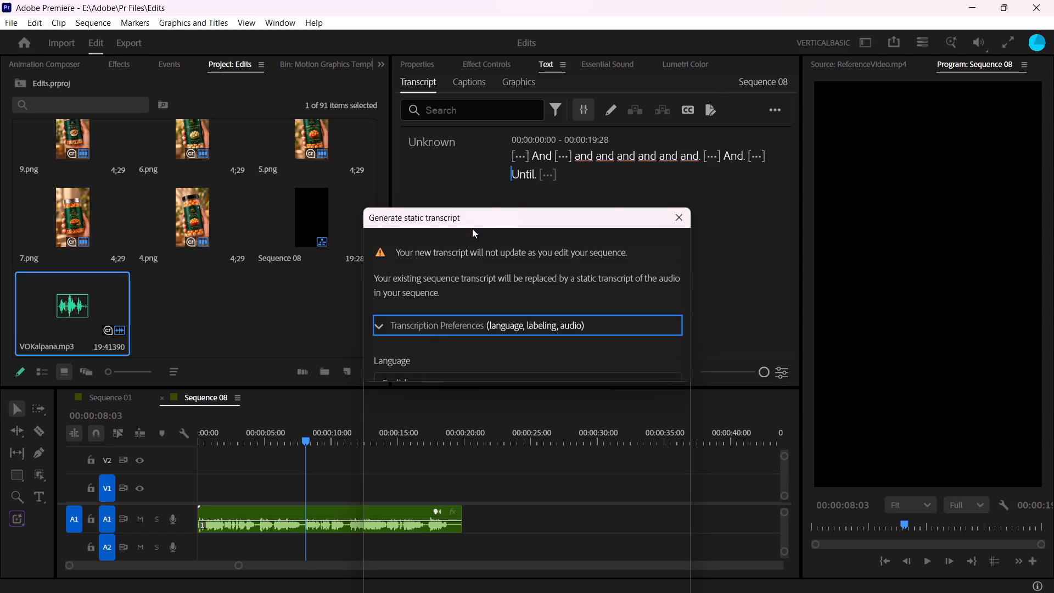
{"action": "left_click_drag", "start_coordinate": [490, 218], "coordinate": [491, 60]}
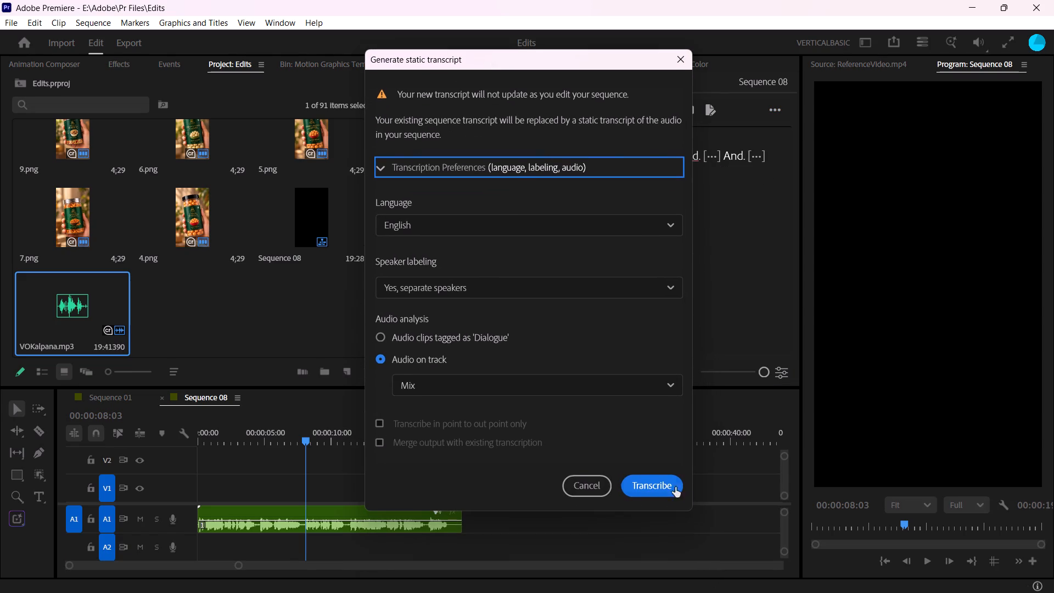
Generate the voice-over's static transcript in English, with separate speakers and audio from the Mix track.
{"action": "left_click", "coordinate": [666, 481]}
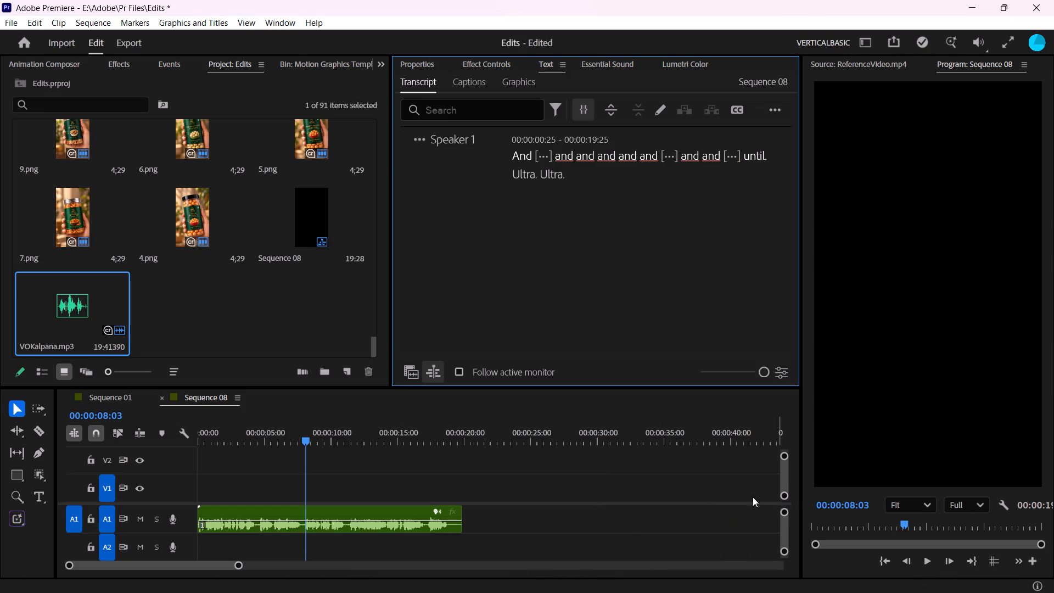
Play the opening of the voice-over in Sequence 08 from the start and compare it with the new transcript.
{"action": "left_click", "coordinate": [640, 501]}
{"action": "left_click", "coordinate": [406, 511]}
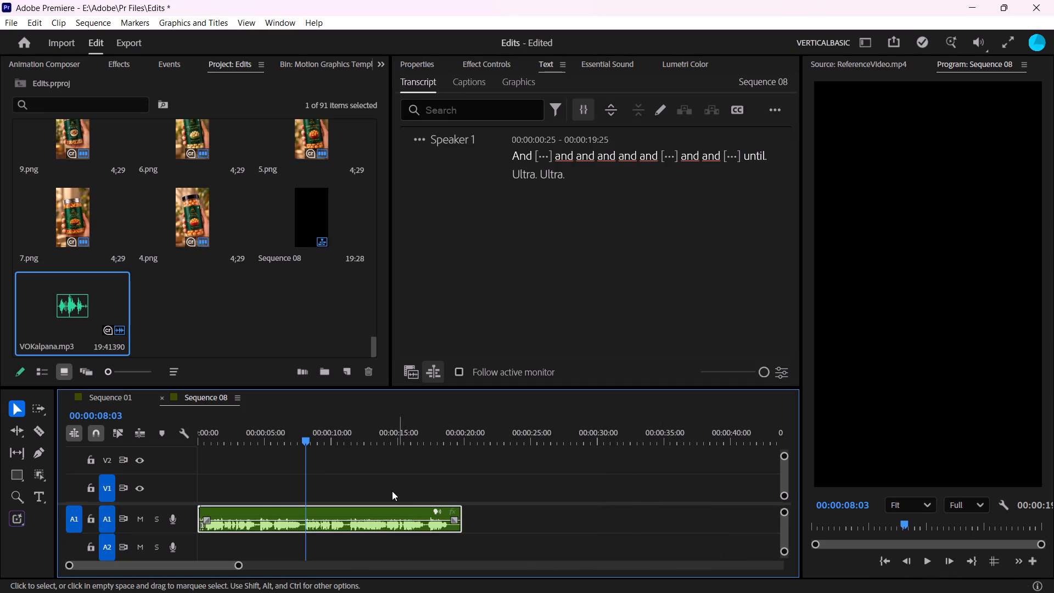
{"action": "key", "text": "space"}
{"action": "left_click_drag", "start_coordinate": [320, 432], "coordinate": [119, 432]}
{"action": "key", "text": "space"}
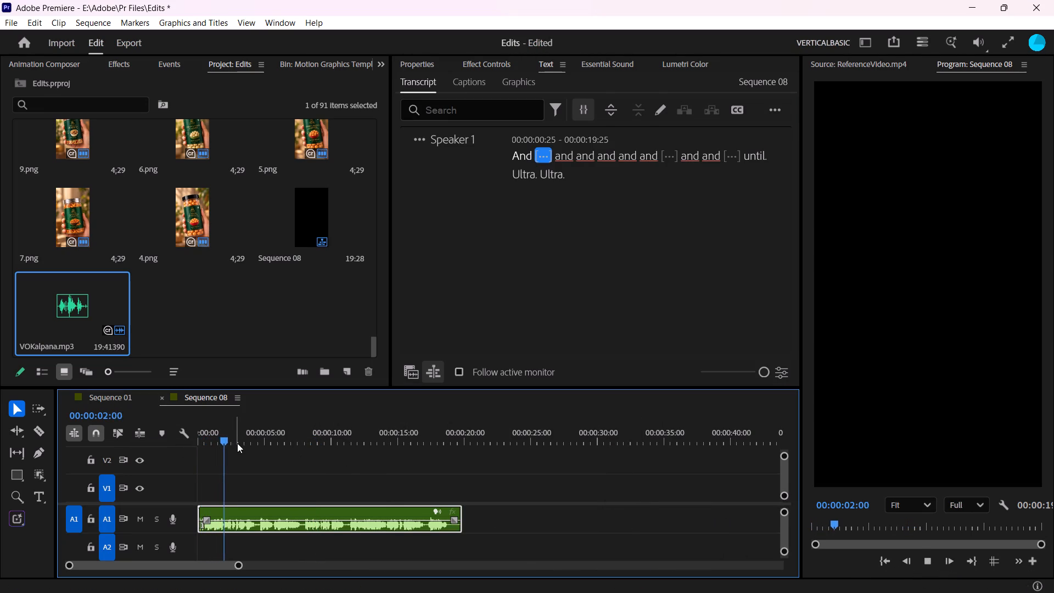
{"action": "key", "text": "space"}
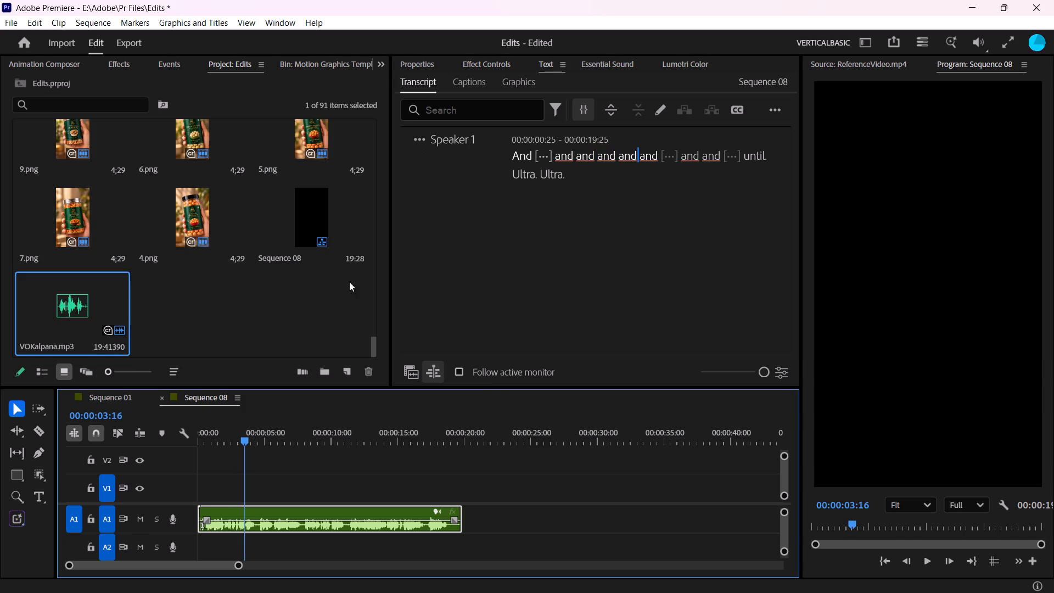
Close the Sequence 08 timeline, leaving the Sequence 01 montage open.
{"action": "left_click", "coordinate": [163, 394]}
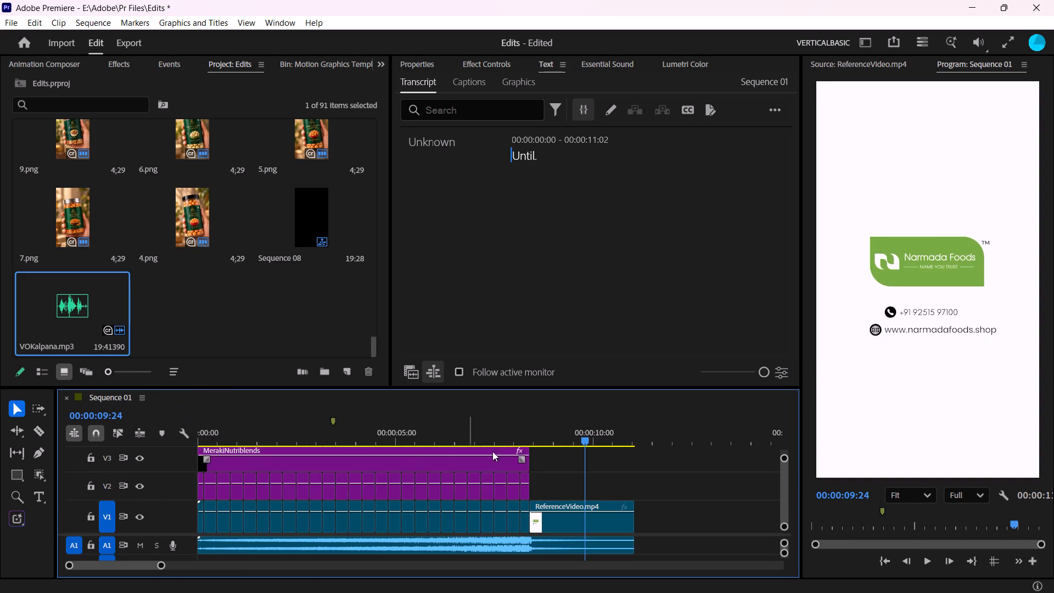
Save the Edits project and exit the application.
{"action": "key", "text": "ctrl+s"}
{"action": "left_click", "coordinate": [1053, 0]}
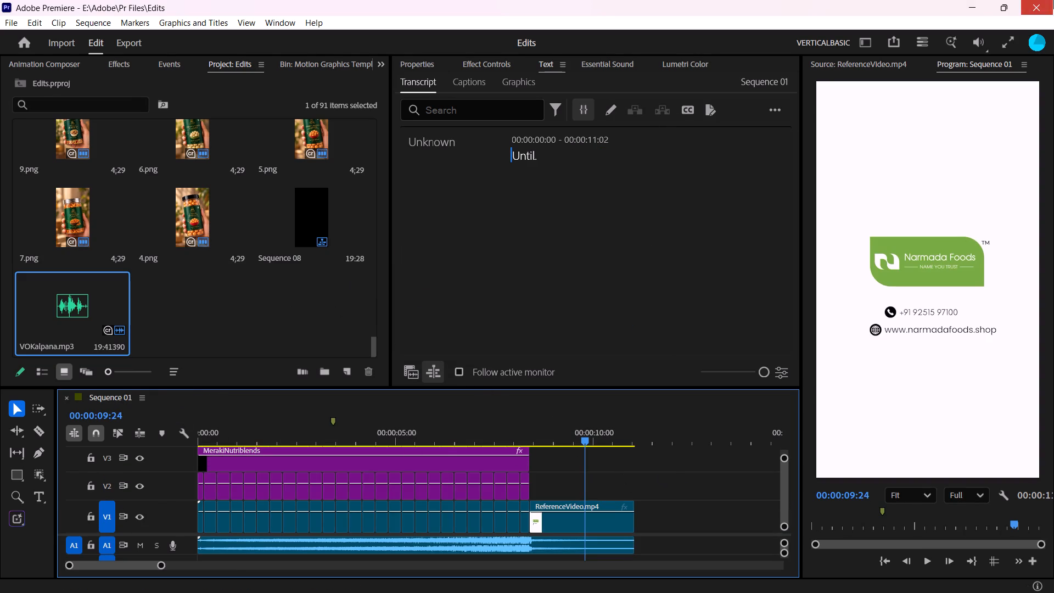
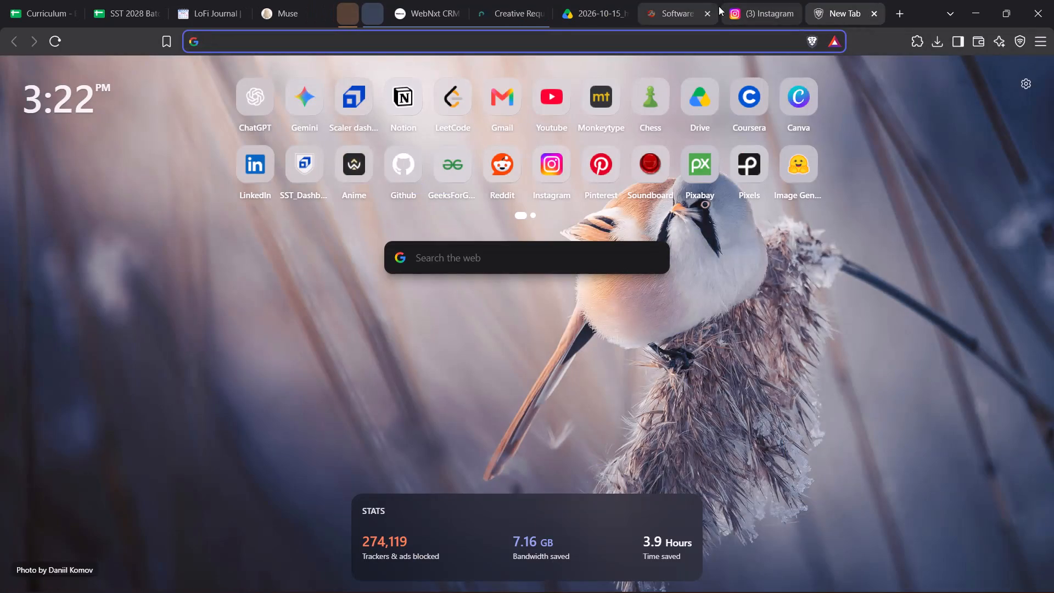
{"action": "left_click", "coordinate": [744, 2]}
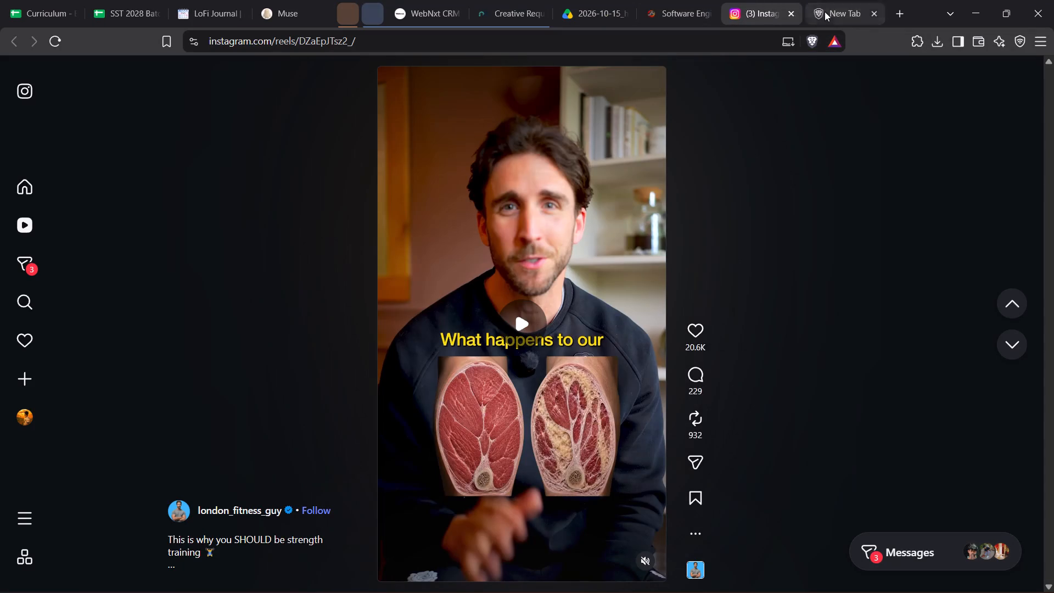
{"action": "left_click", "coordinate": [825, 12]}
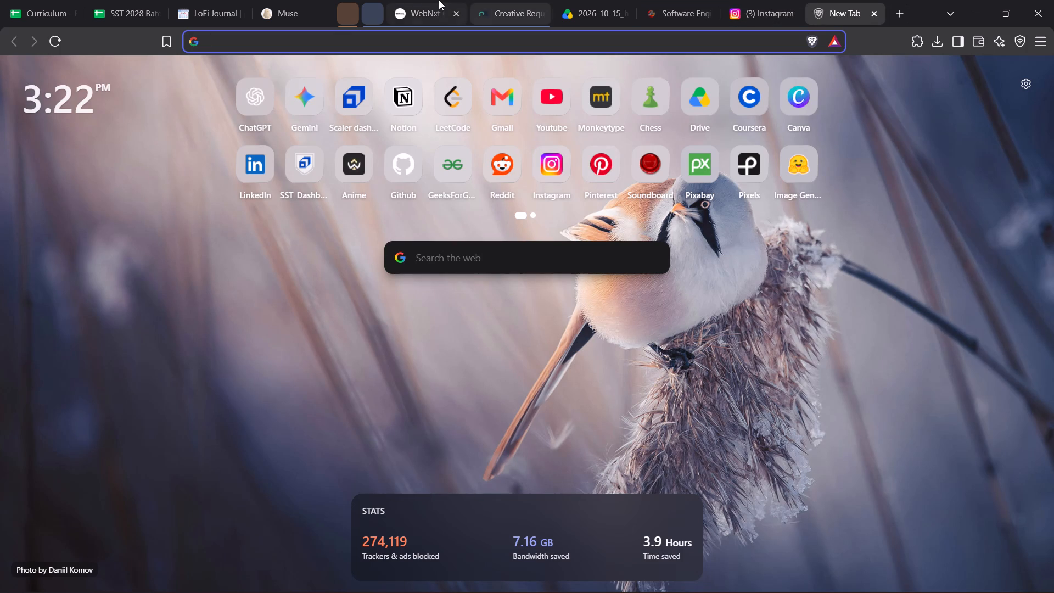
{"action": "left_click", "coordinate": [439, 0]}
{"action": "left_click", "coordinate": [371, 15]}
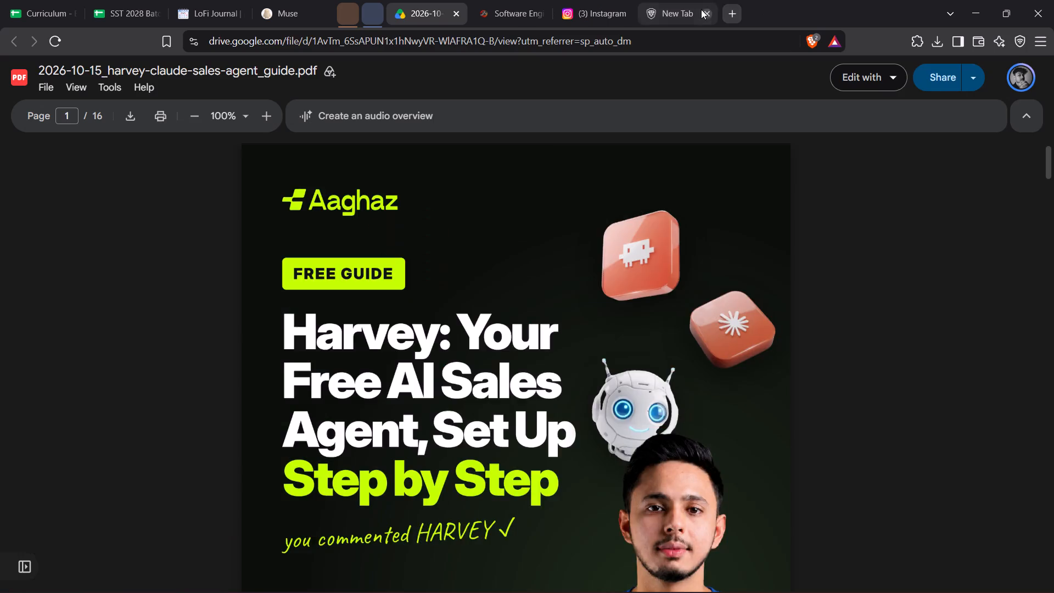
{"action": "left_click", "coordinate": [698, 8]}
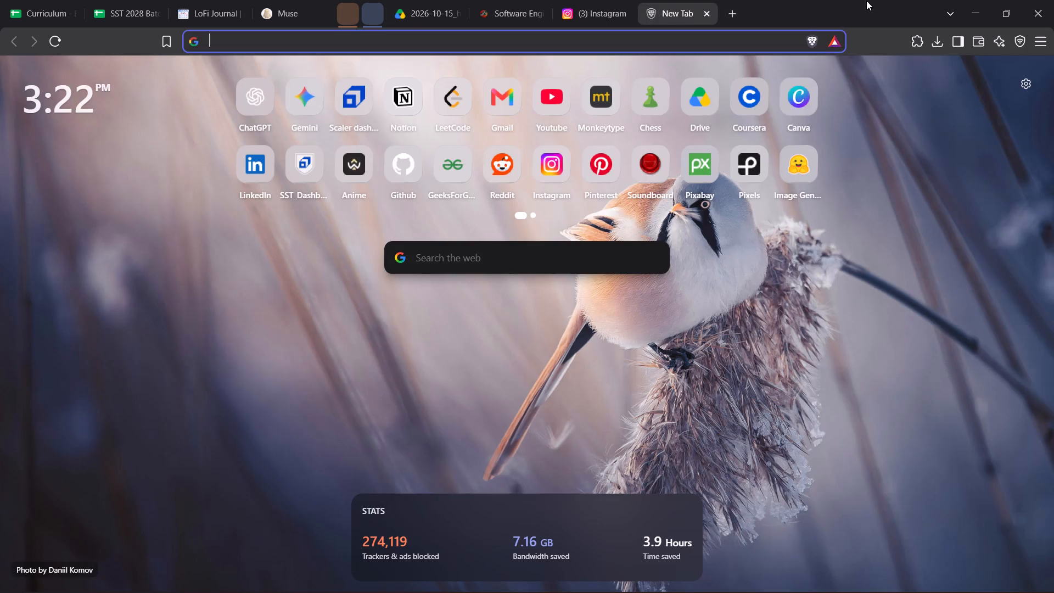
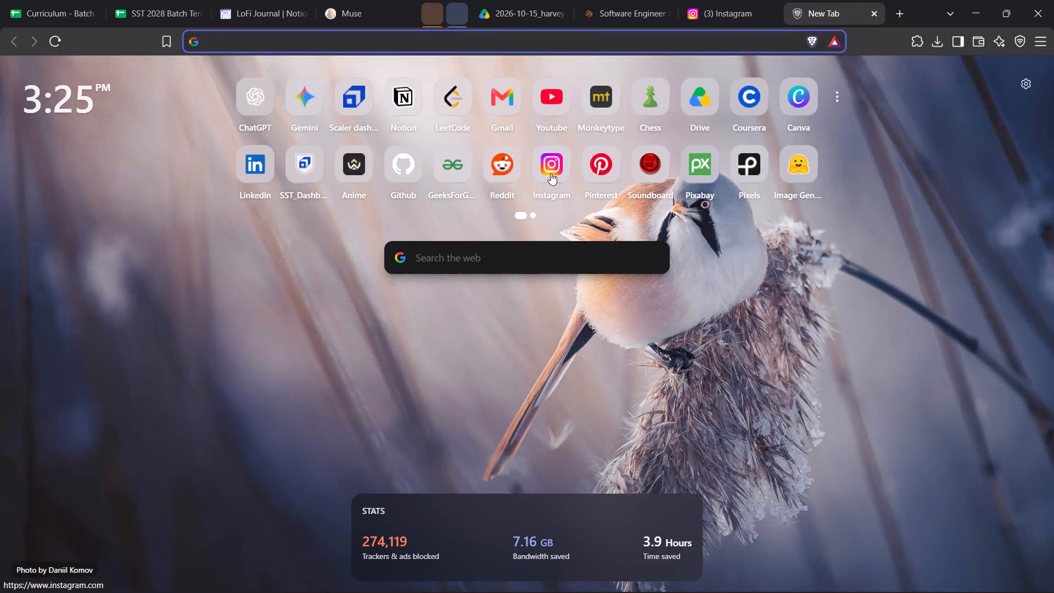
Open Instagram's search page and search accounts for meraki, merakiblen and meraki nutr.
{"action": "left_click", "coordinate": [551, 173]}
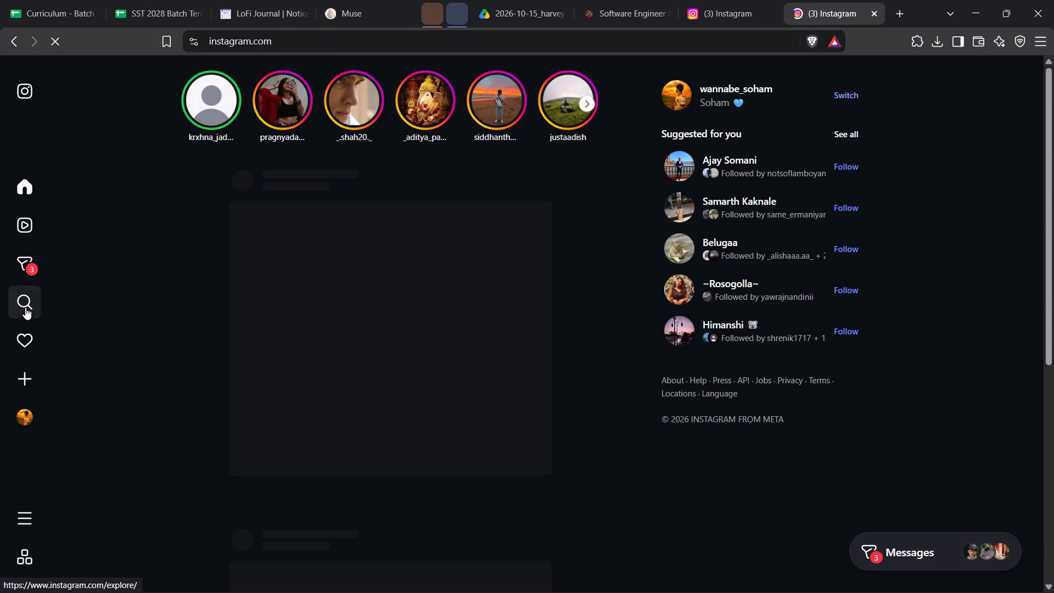
{"action": "left_click", "coordinate": [25, 307]}
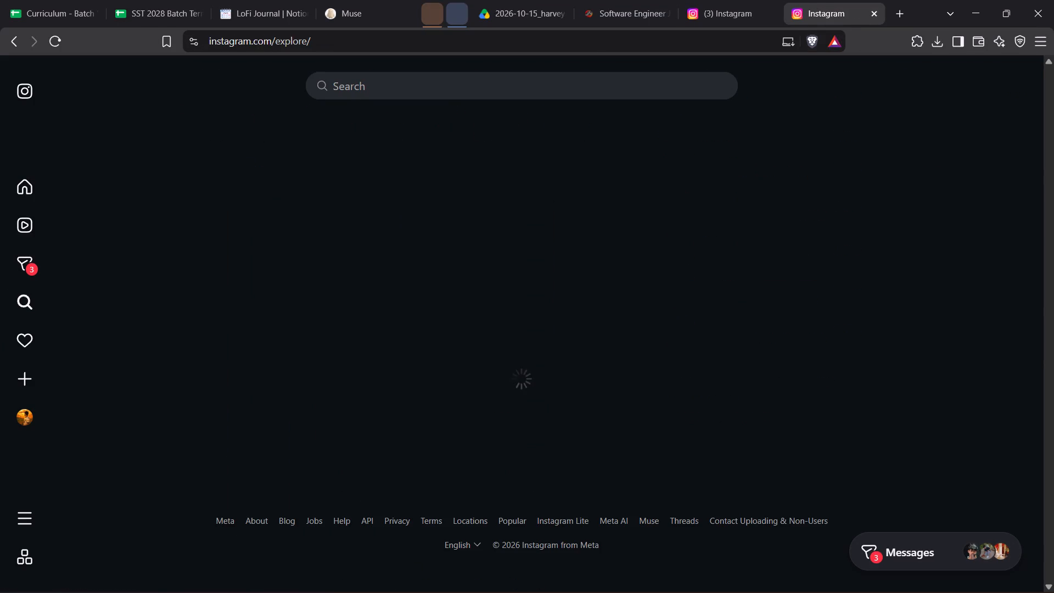
{"action": "left_click", "coordinate": [416, 88]}
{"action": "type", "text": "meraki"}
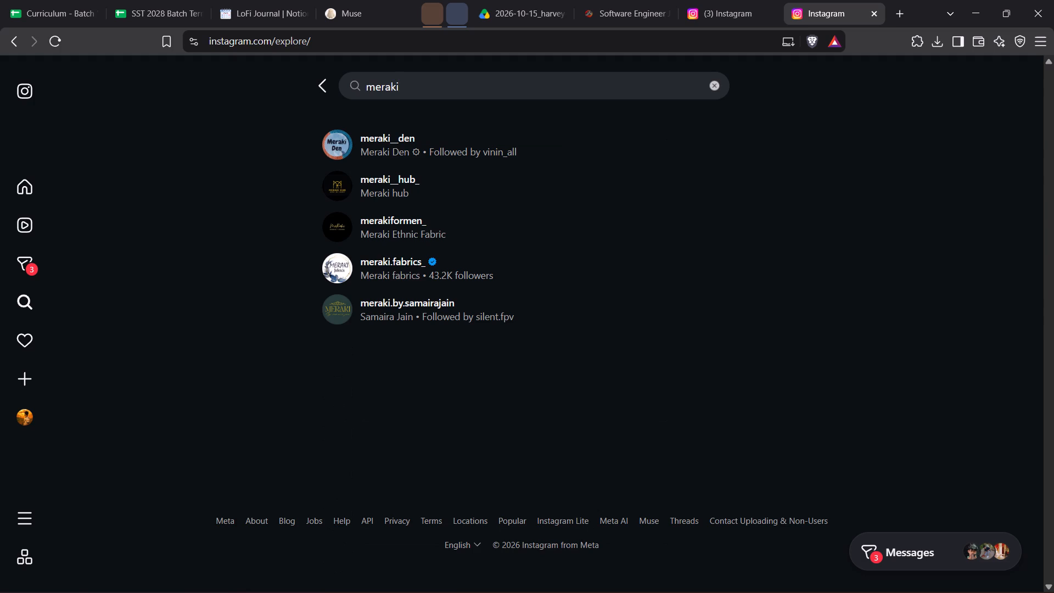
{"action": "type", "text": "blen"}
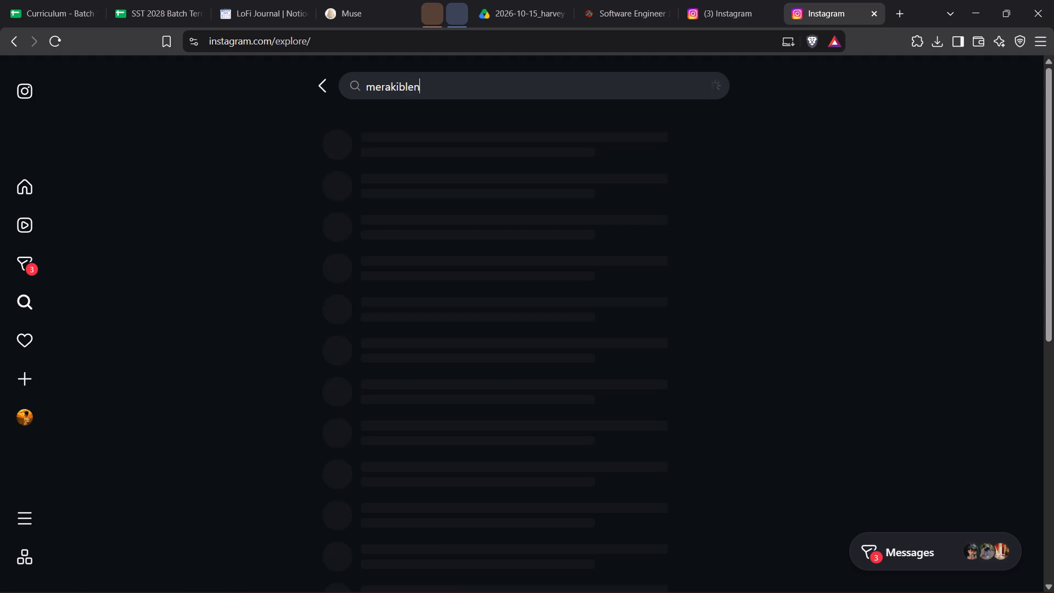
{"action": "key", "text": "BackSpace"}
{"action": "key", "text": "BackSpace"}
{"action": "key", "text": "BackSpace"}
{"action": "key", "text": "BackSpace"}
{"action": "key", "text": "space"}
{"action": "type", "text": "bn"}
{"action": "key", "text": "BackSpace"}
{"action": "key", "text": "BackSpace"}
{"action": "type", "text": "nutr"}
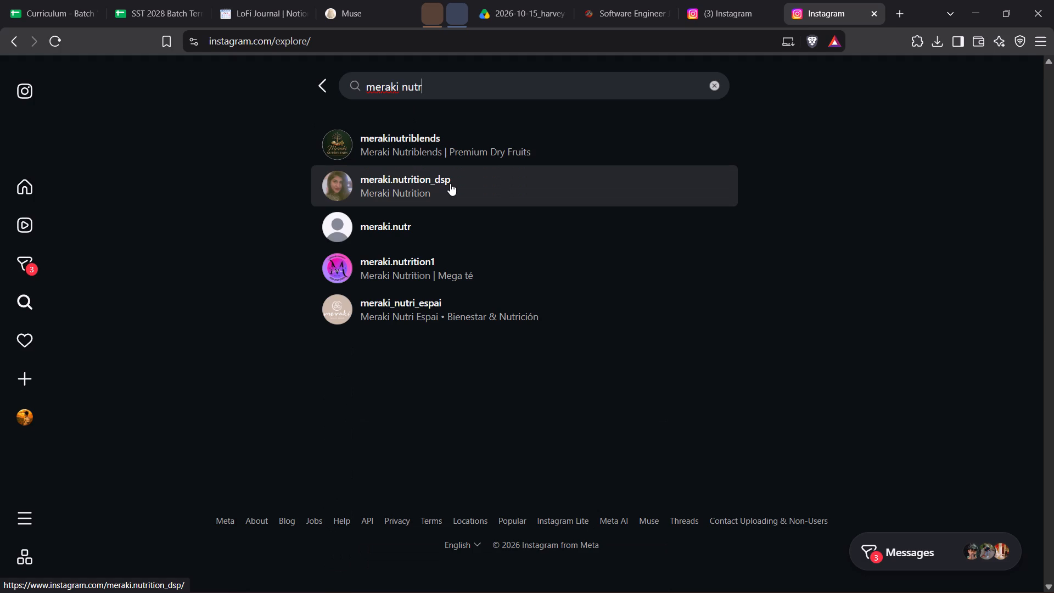
Search Instagram accounts for merakible and open the meraki_blendss profile.
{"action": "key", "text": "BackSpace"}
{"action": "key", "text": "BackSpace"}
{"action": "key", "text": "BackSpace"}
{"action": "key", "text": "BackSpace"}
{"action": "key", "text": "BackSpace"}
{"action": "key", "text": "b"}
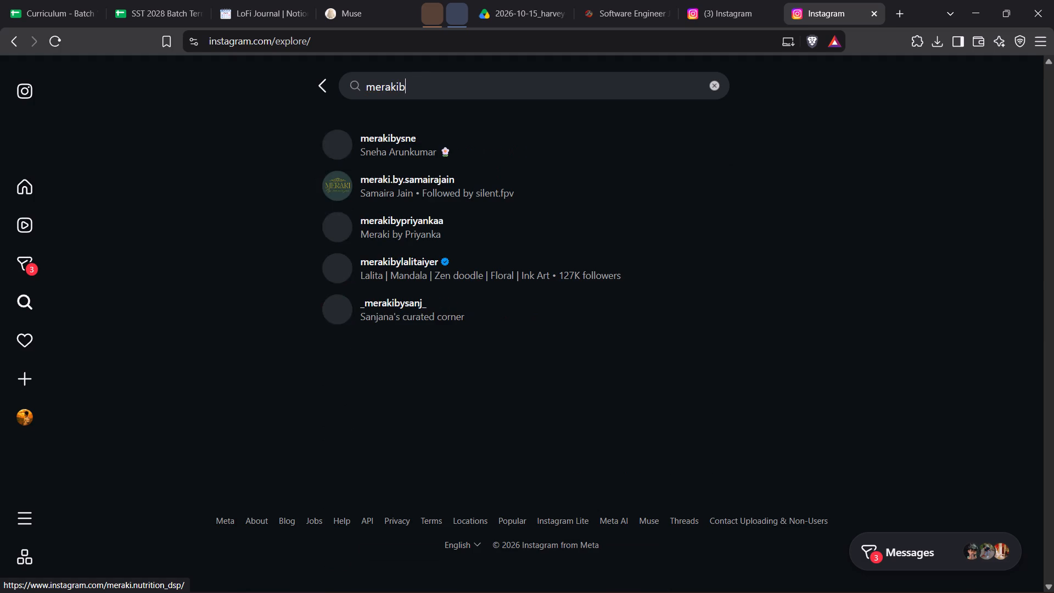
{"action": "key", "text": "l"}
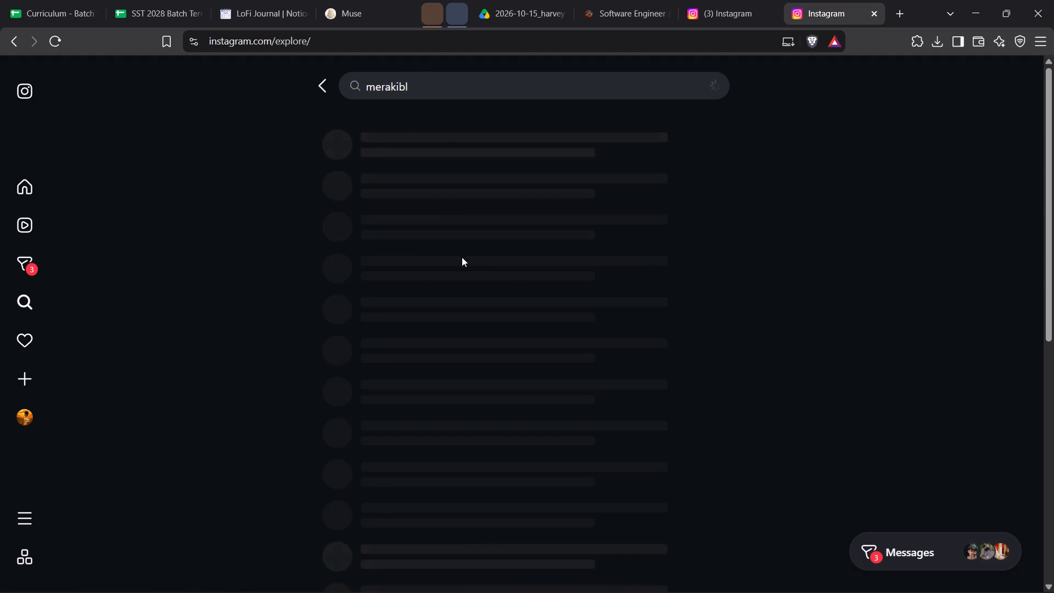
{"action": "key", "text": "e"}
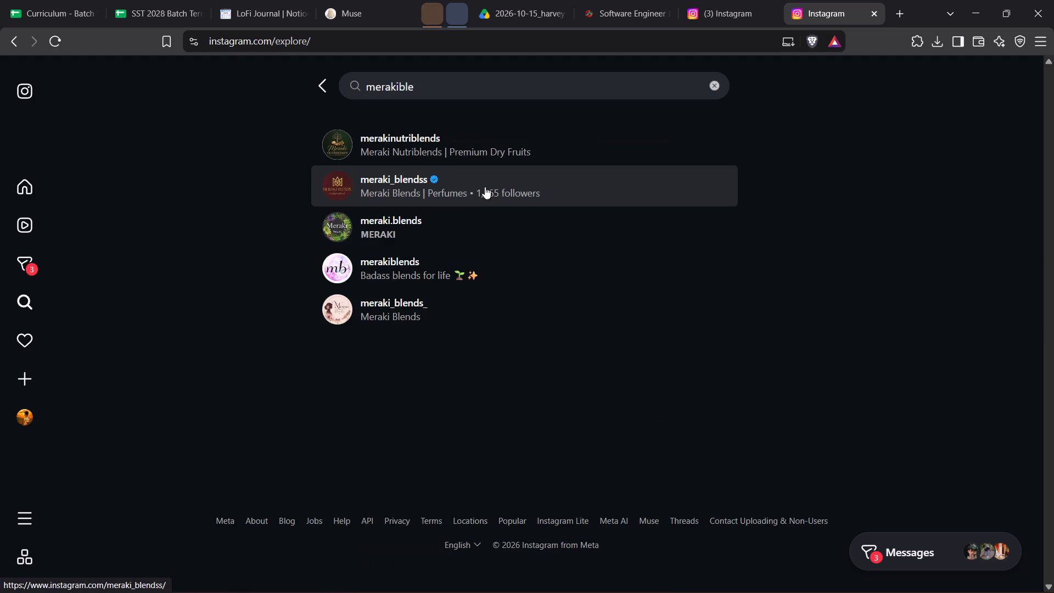
{"action": "left_click", "coordinate": [503, 186]}
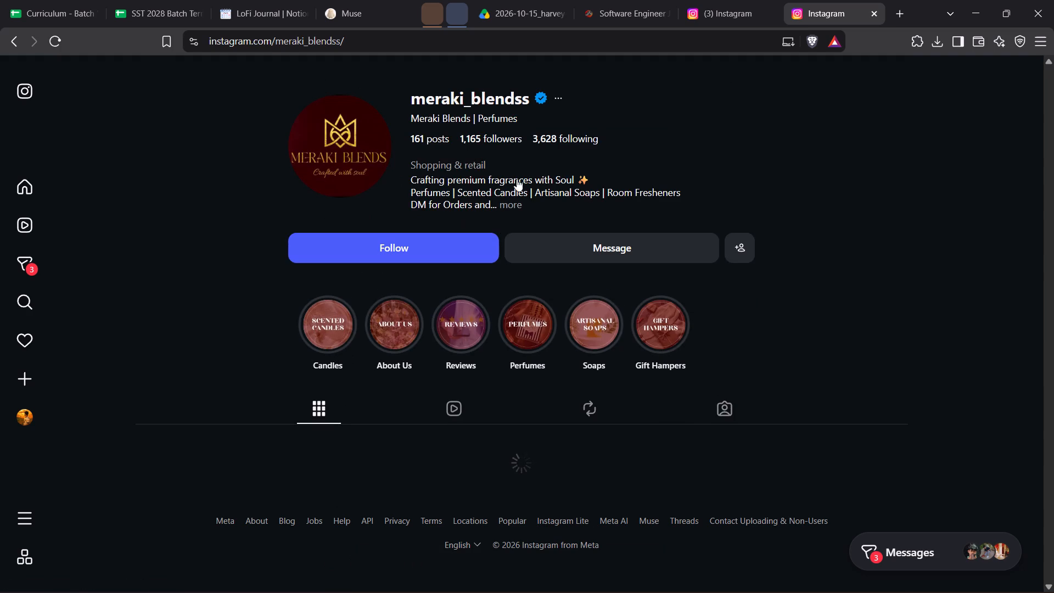
Search the meraki_blendss following list for nutri and look through the listed accounts for the Nutriblends brand.
{"action": "left_click", "coordinate": [559, 139]}
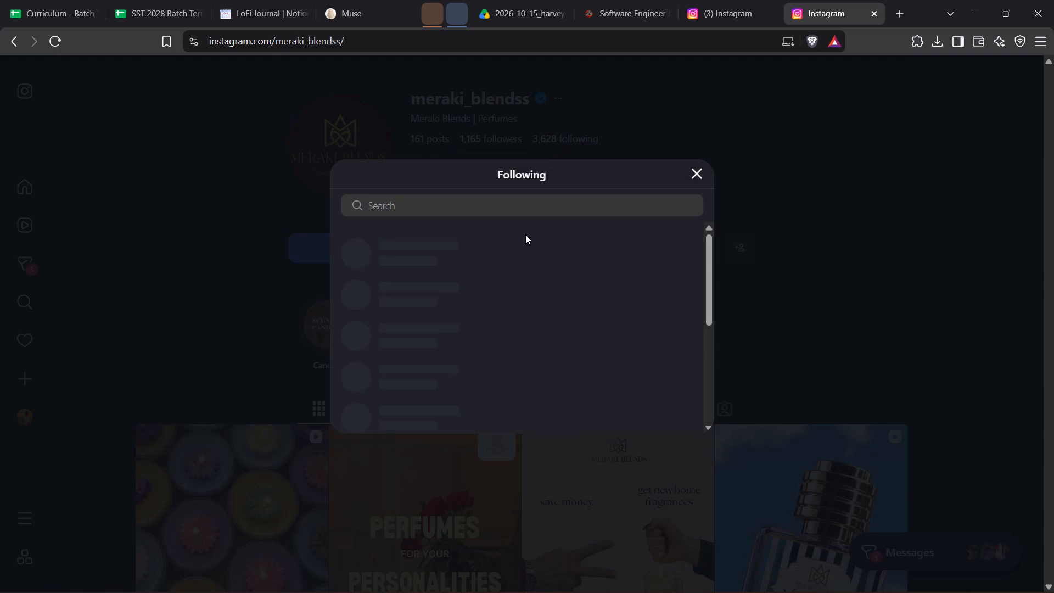
{"action": "left_click", "coordinate": [496, 204]}
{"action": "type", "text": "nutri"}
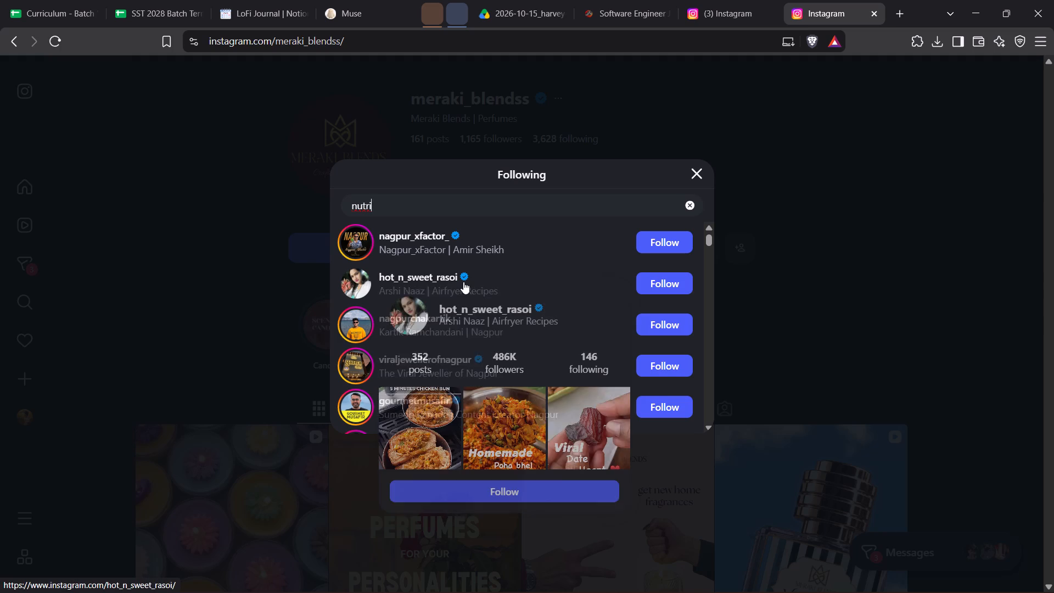
{"action": "scroll", "coordinate": [559, 307], "scroll_direction": "down", "scroll_amount": 7}
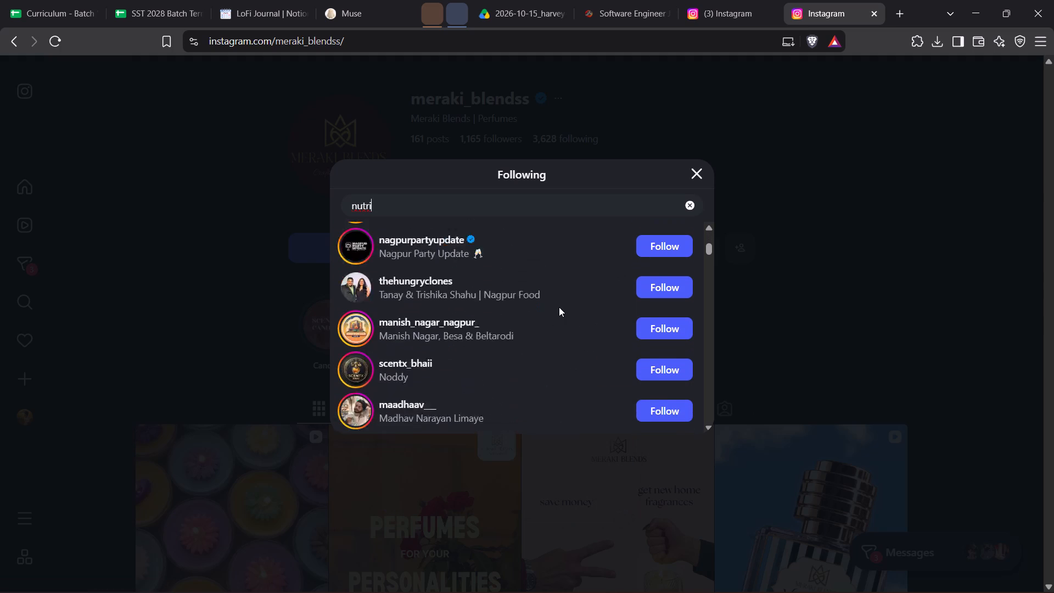
{"action": "scroll", "coordinate": [559, 307], "scroll_direction": "down", "scroll_amount": 3}
{"action": "scroll", "coordinate": [559, 307], "scroll_direction": "up", "scroll_amount": 4}
{"action": "scroll", "coordinate": [432, 314], "scroll_direction": "down", "scroll_amount": 4}
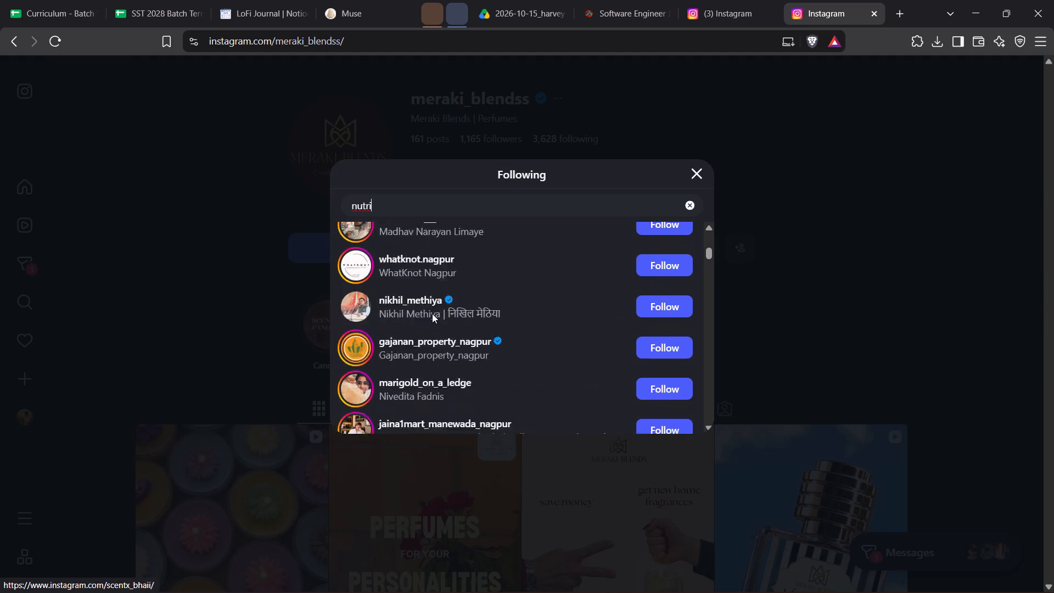
{"action": "scroll", "coordinate": [432, 314], "scroll_direction": "down", "scroll_amount": 3}
{"action": "scroll", "coordinate": [485, 325], "scroll_direction": "down", "scroll_amount": 7}
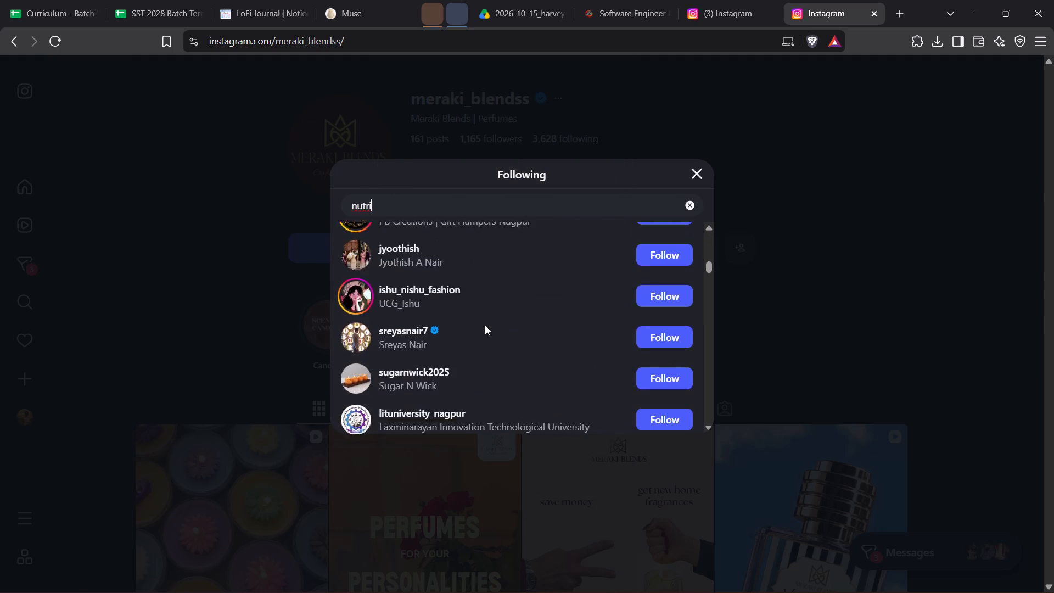
{"action": "scroll", "coordinate": [485, 325], "scroll_direction": "down", "scroll_amount": 17}
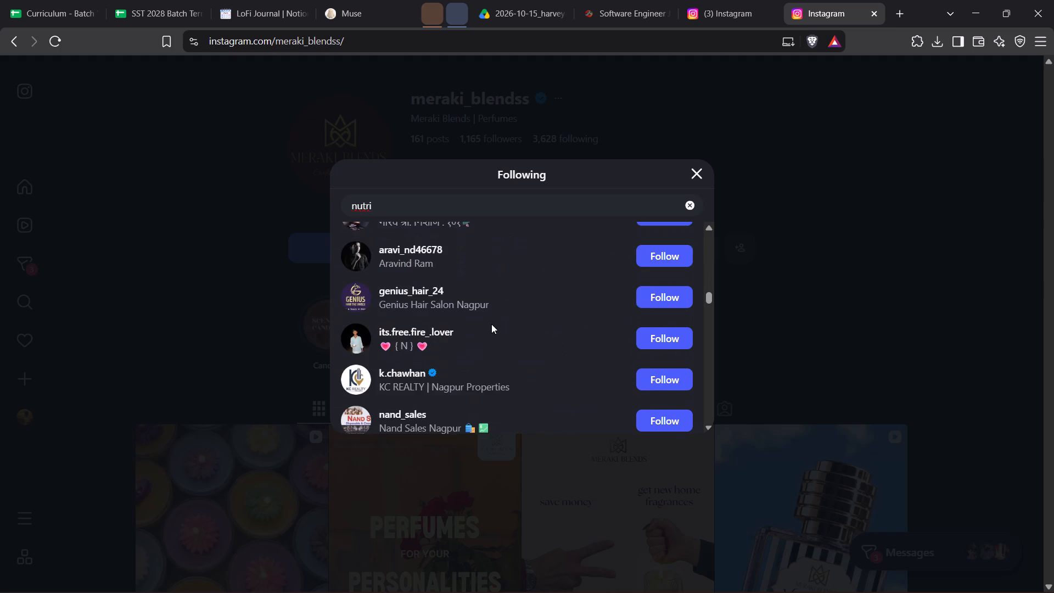
{"action": "scroll", "coordinate": [491, 324], "scroll_direction": "down", "scroll_amount": 15}
Search the following list for nutri again and open the merakinutriblends profile.
{"action": "left_click_drag", "start_coordinate": [466, 204], "coordinate": [335, 204]}
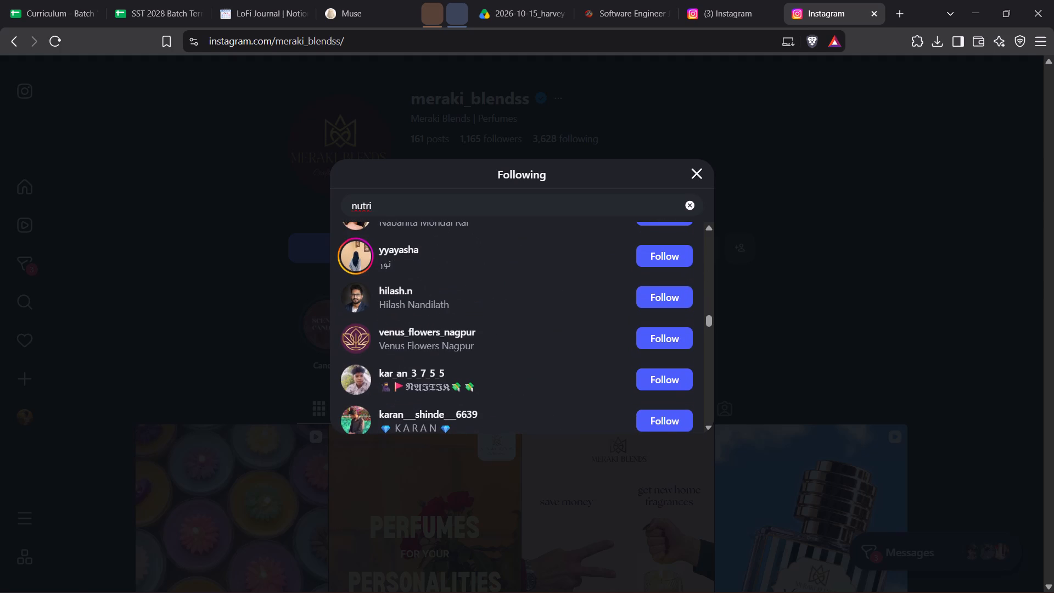
{"action": "left_click_drag", "start_coordinate": [335, 204], "coordinate": [262, 204]}
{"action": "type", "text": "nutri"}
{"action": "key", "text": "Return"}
{"action": "scroll", "coordinate": [417, 367], "scroll_direction": "up", "scroll_amount": 6}
{"action": "left_click", "coordinate": [437, 234]}
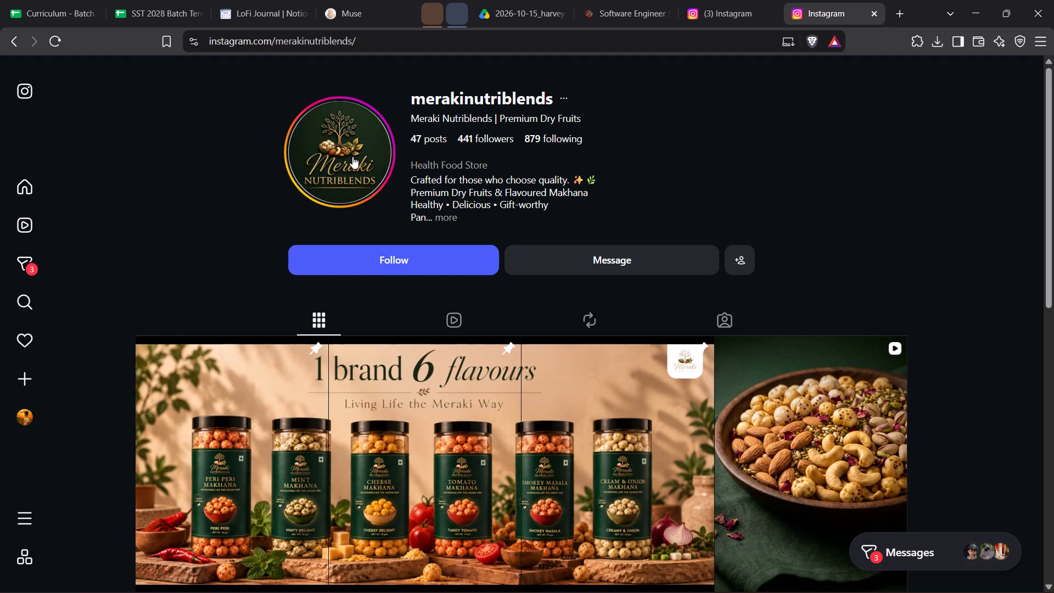
Open the merakinutriblends profile picture in its own tab and start saving the logo as a JPEG image.
{"action": "right_click", "coordinate": [352, 156]}
{"action": "left_click", "coordinate": [438, 173]}
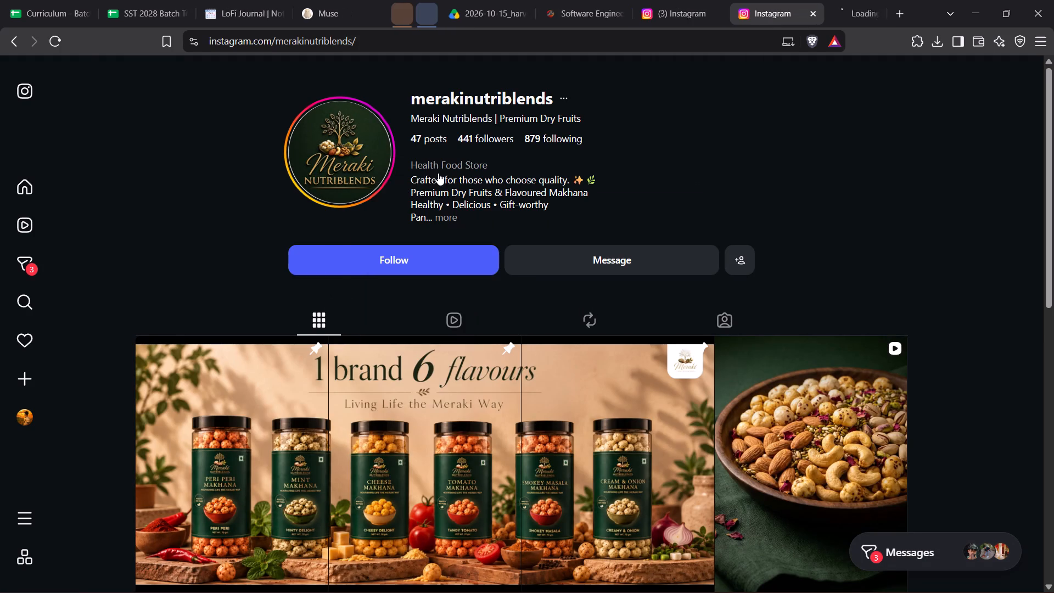
{"action": "left_click", "coordinate": [826, 0]}
{"action": "right_click", "coordinate": [601, 220]}
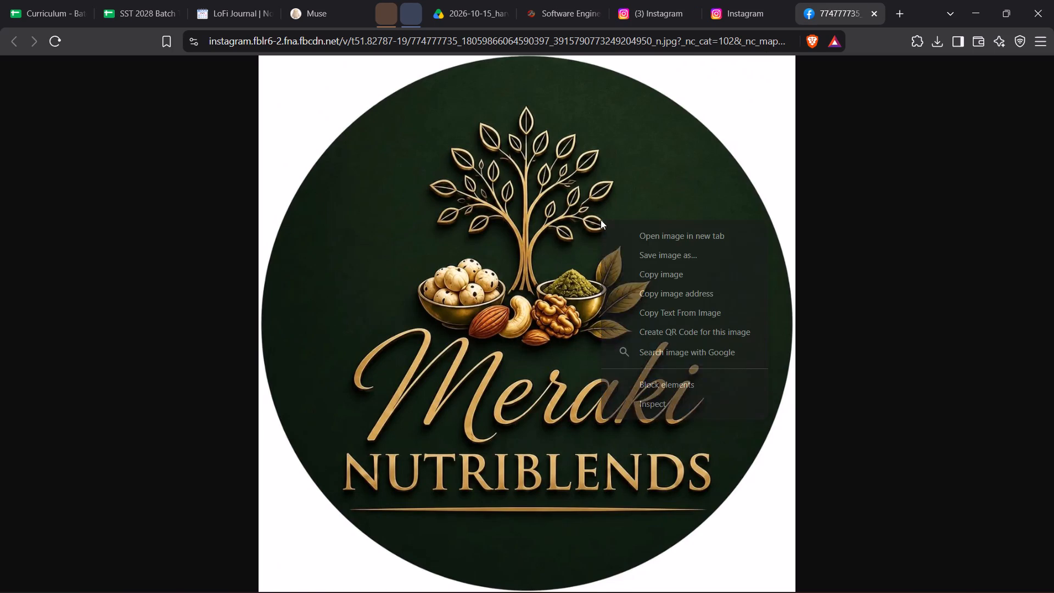
{"action": "left_click", "coordinate": [687, 256]}
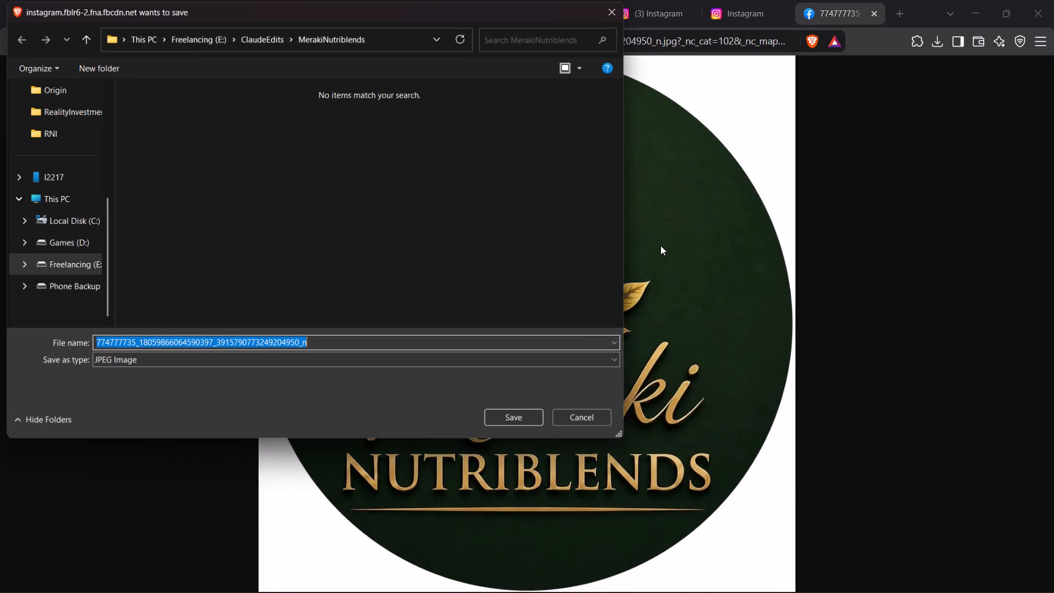
Save the Meraki Nutriblends logo as a JPEG image in the MerakiNutriblends folder under its suggested name, and close the image's tab.
{"action": "left_click", "coordinate": [531, 417]}
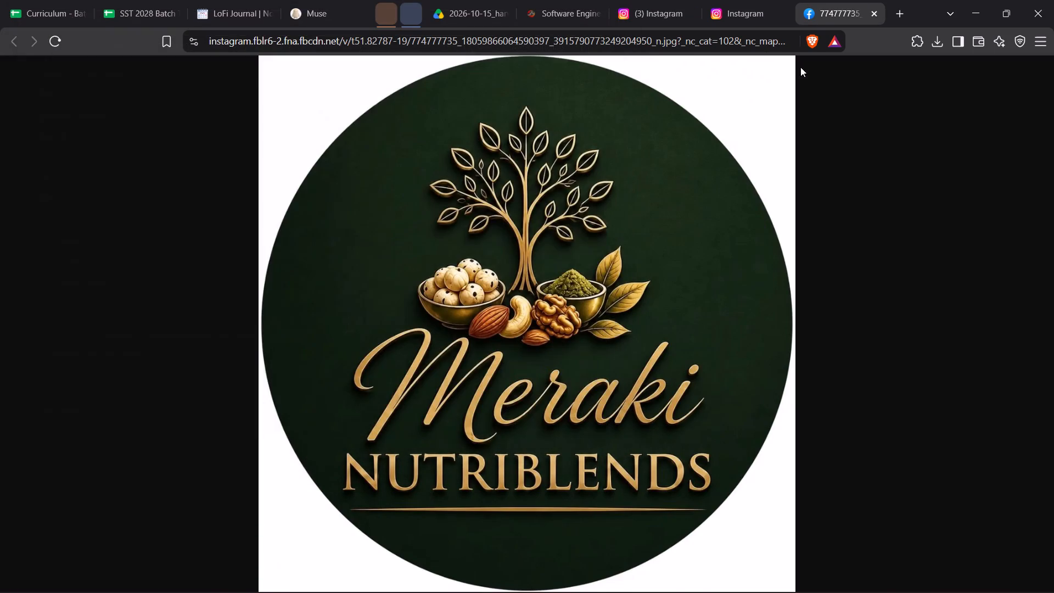
{"action": "left_click", "coordinate": [878, 9]}
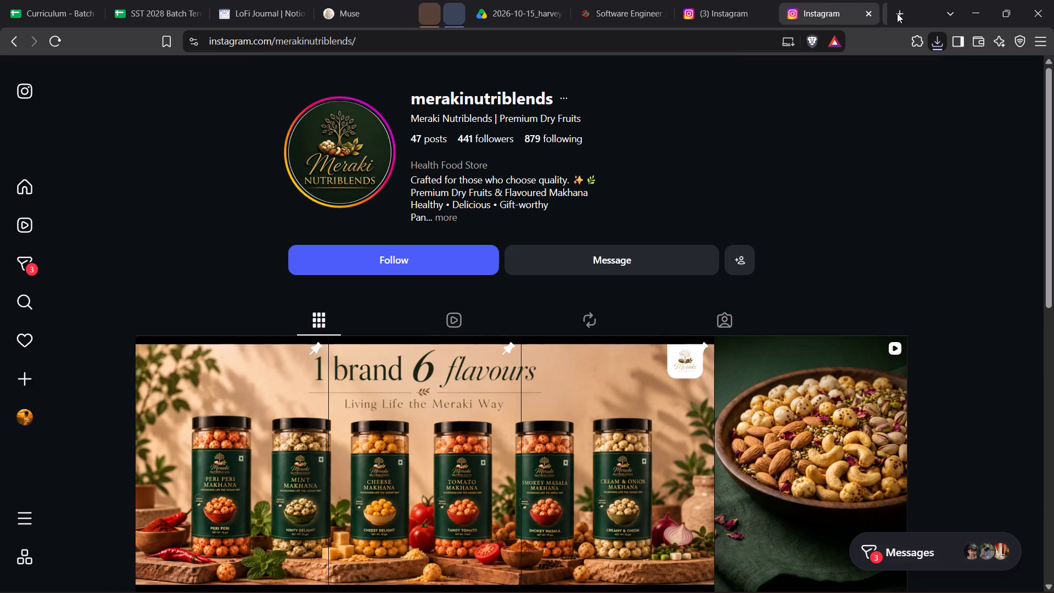
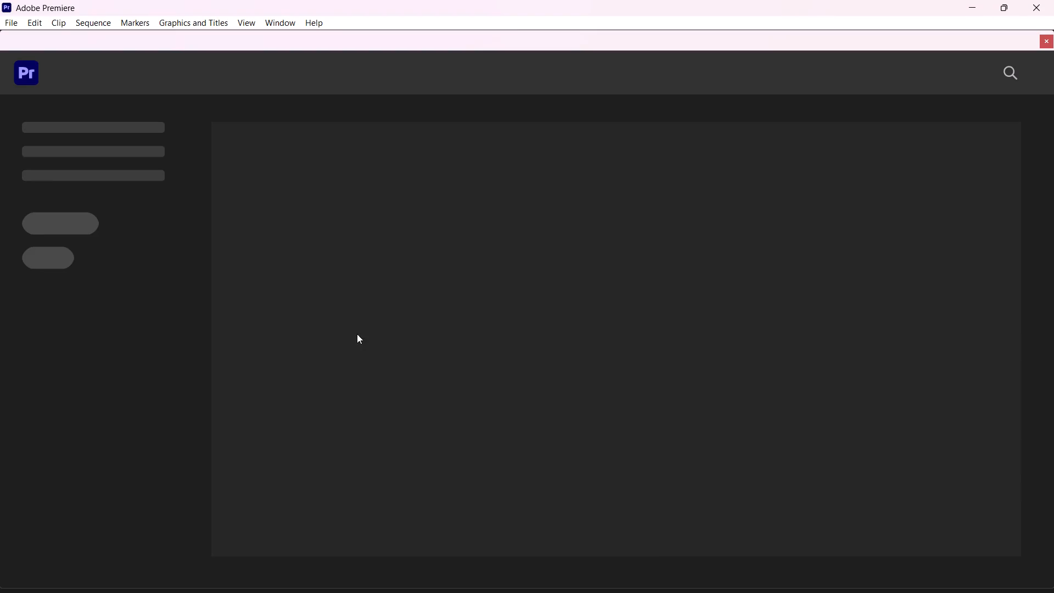
Open the Edits project.
{"action": "left_click", "coordinate": [291, 296]}
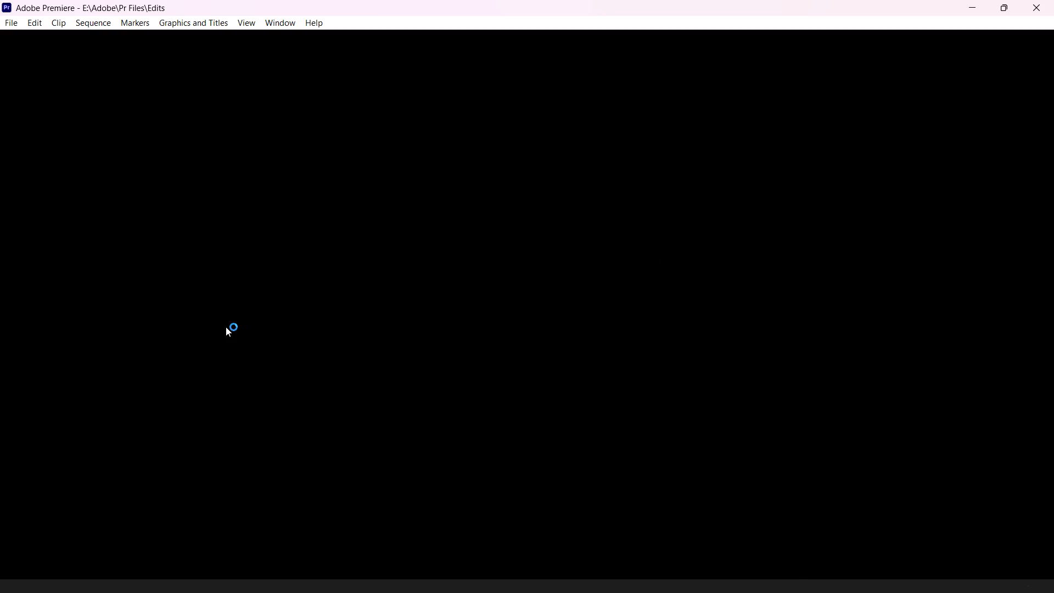
Import the saved Meraki Nutriblends logo image from the ClaudeEdits MerakiNutriblends folder into the project.
{"action": "scroll", "coordinate": [191, 316], "scroll_direction": "down", "scroll_amount": 20}
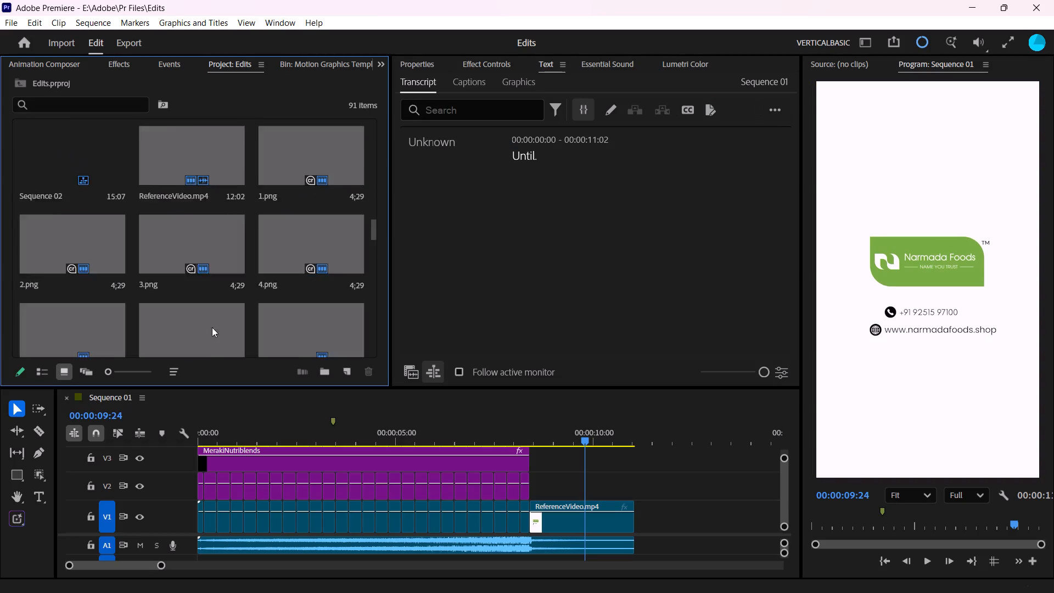
{"action": "scroll", "coordinate": [212, 327], "scroll_direction": "down", "scroll_amount": 20}
{"action": "double_click", "coordinate": [247, 343]}
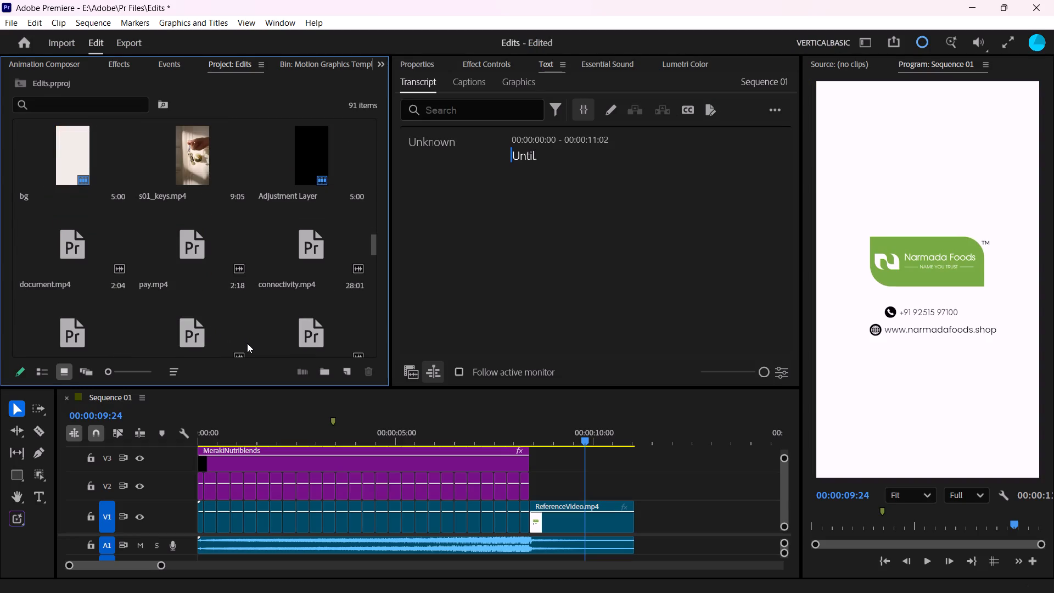
{"action": "scroll", "coordinate": [266, 259], "scroll_direction": "down", "scroll_amount": 8}
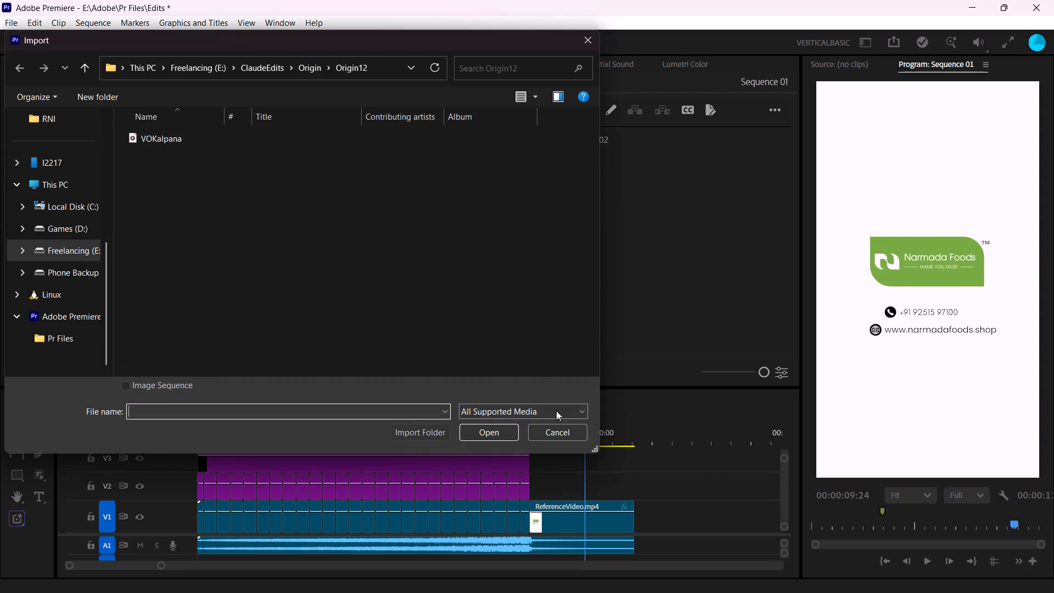
{"action": "left_click", "coordinate": [561, 429]}
{"action": "scroll", "coordinate": [215, 293], "scroll_direction": "down", "scroll_amount": 16}
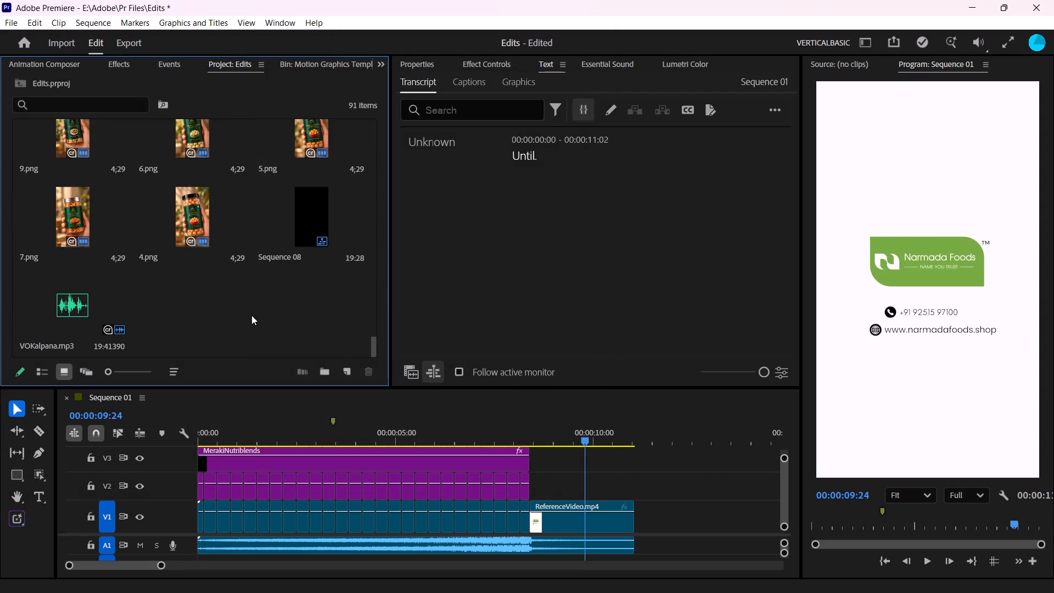
{"action": "double_click", "coordinate": [251, 315]}
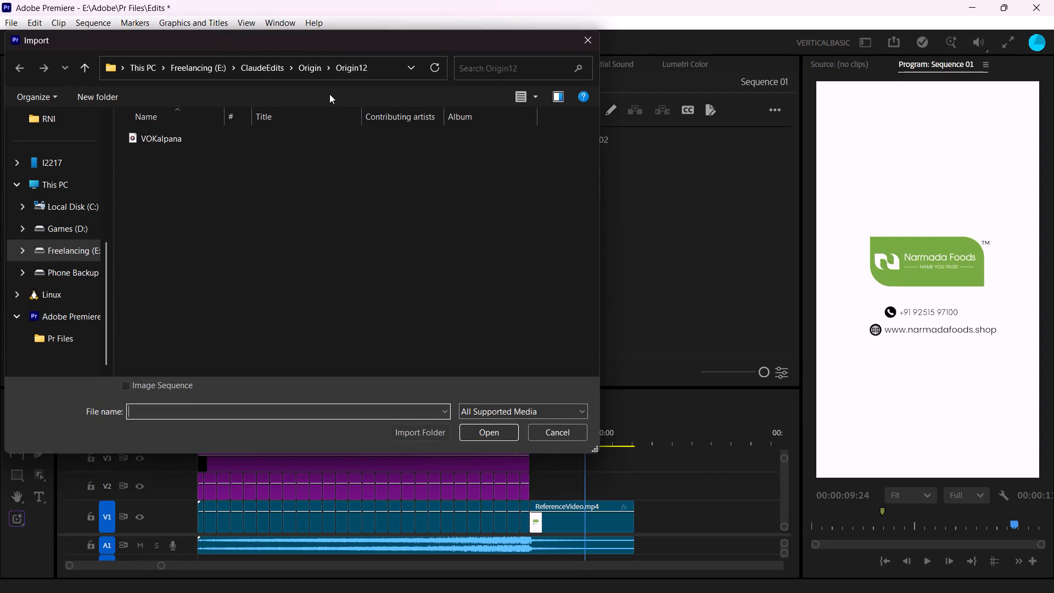
{"action": "left_click", "coordinate": [256, 64]}
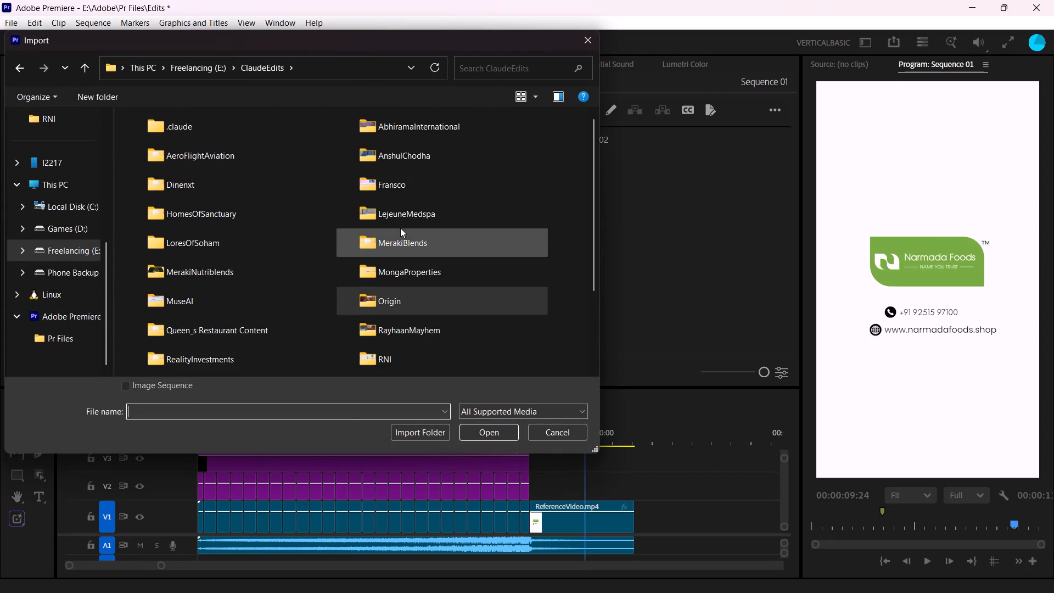
{"action": "double_click", "coordinate": [277, 266]}
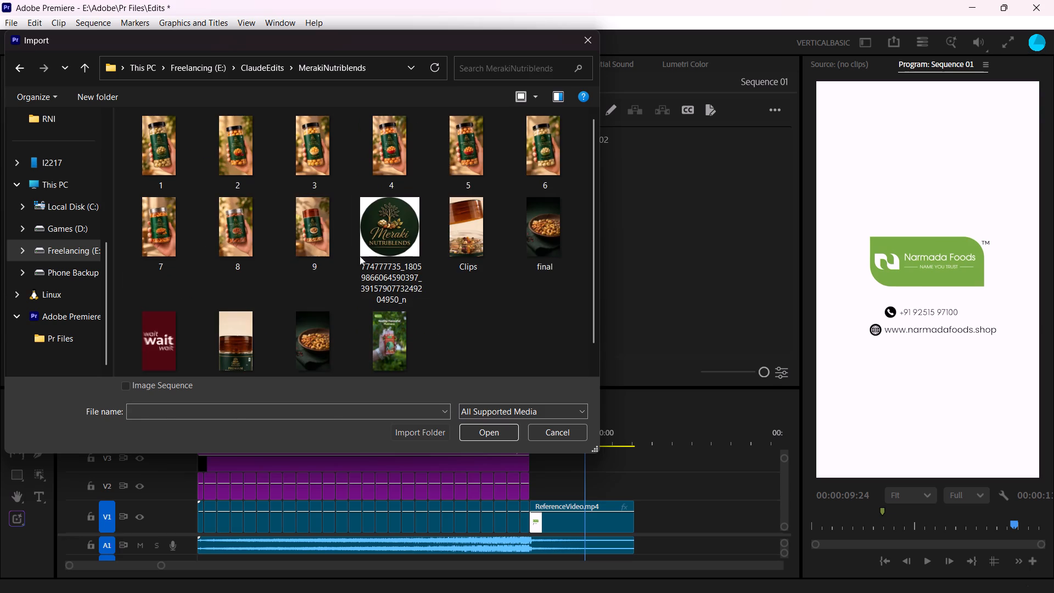
{"action": "double_click", "coordinate": [388, 244]}
Place the logo on V2 directly after the montage clips and trim it to end with the closing ReferenceVideo.mp4 clip at 00:00:11:02.
{"action": "left_click_drag", "start_coordinate": [220, 300], "coordinate": [291, 326]}
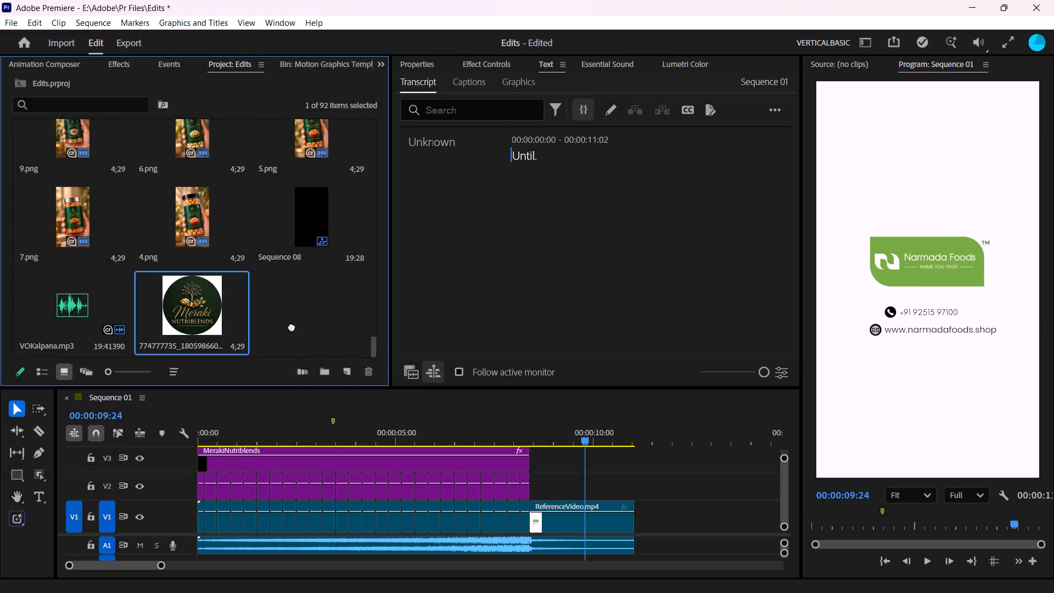
{"action": "left_click_drag", "start_coordinate": [291, 326], "coordinate": [536, 489]}
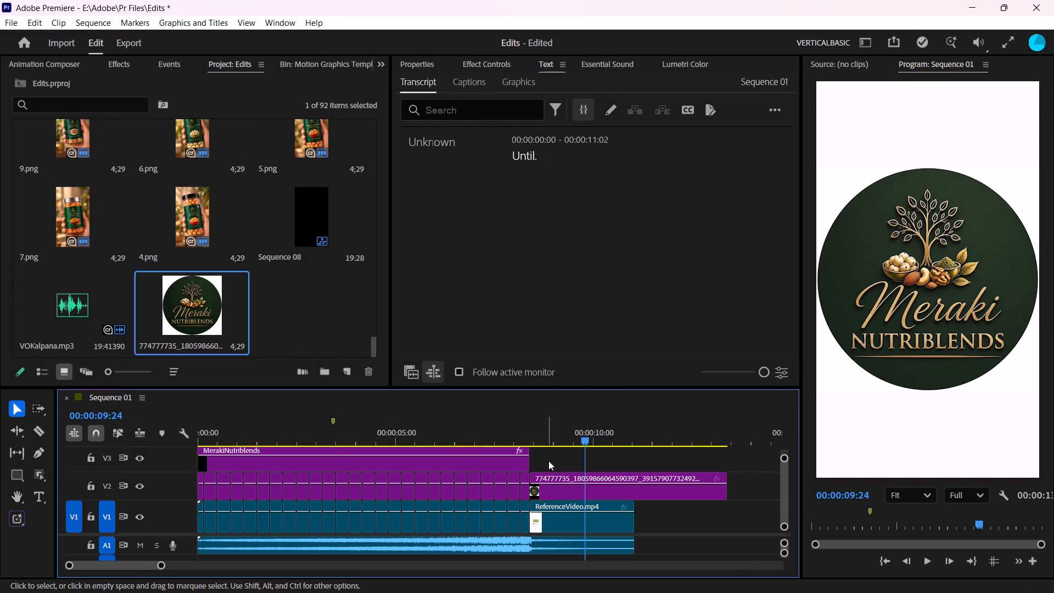
{"action": "left_click_drag", "start_coordinate": [574, 433], "coordinate": [555, 445]}
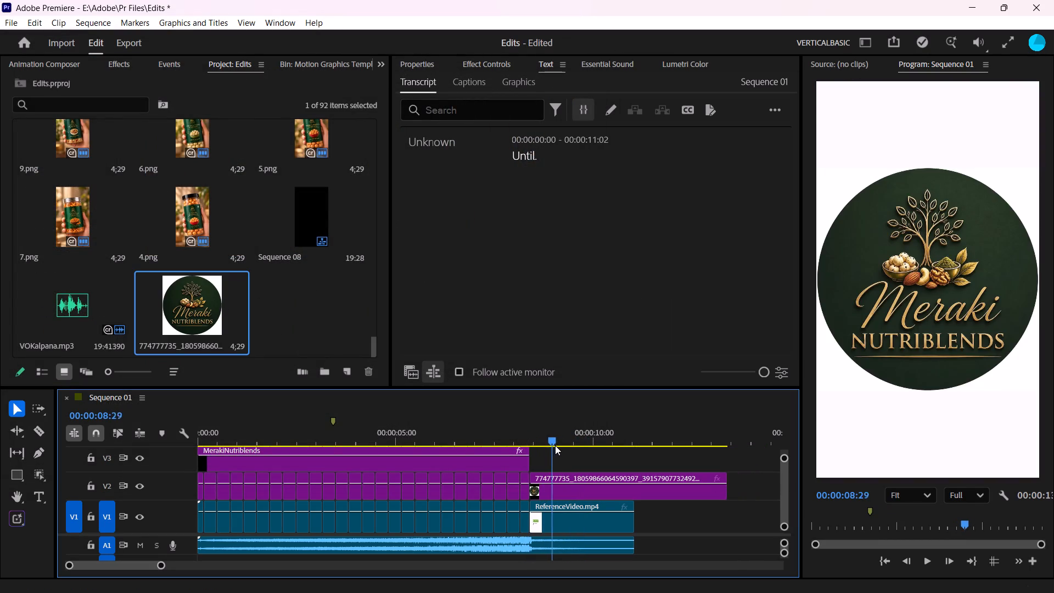
{"action": "left_click_drag", "start_coordinate": [555, 445], "coordinate": [574, 449]}
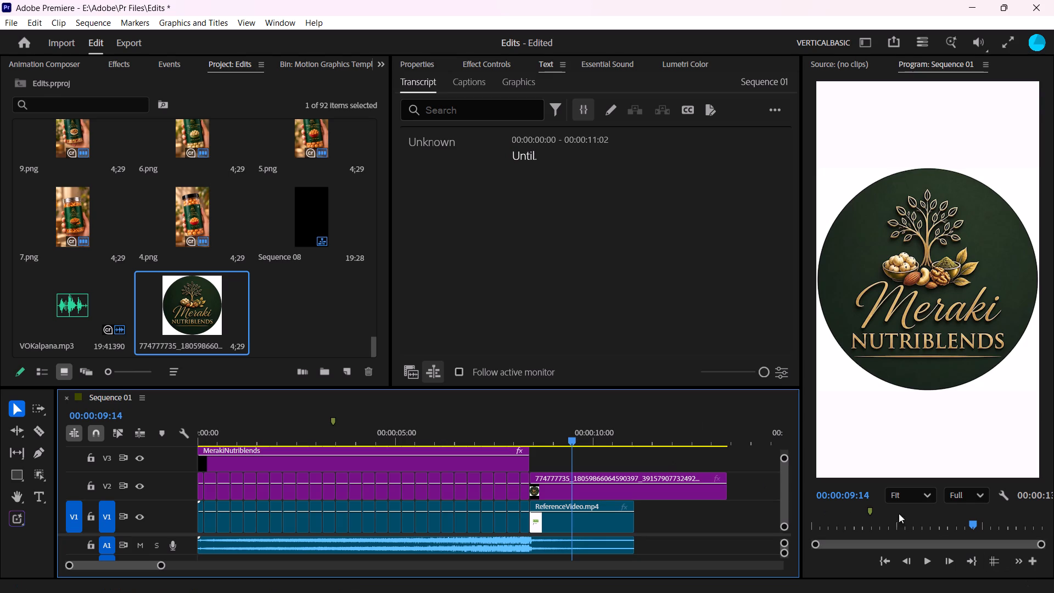
{"action": "left_click", "coordinate": [141, 483]}
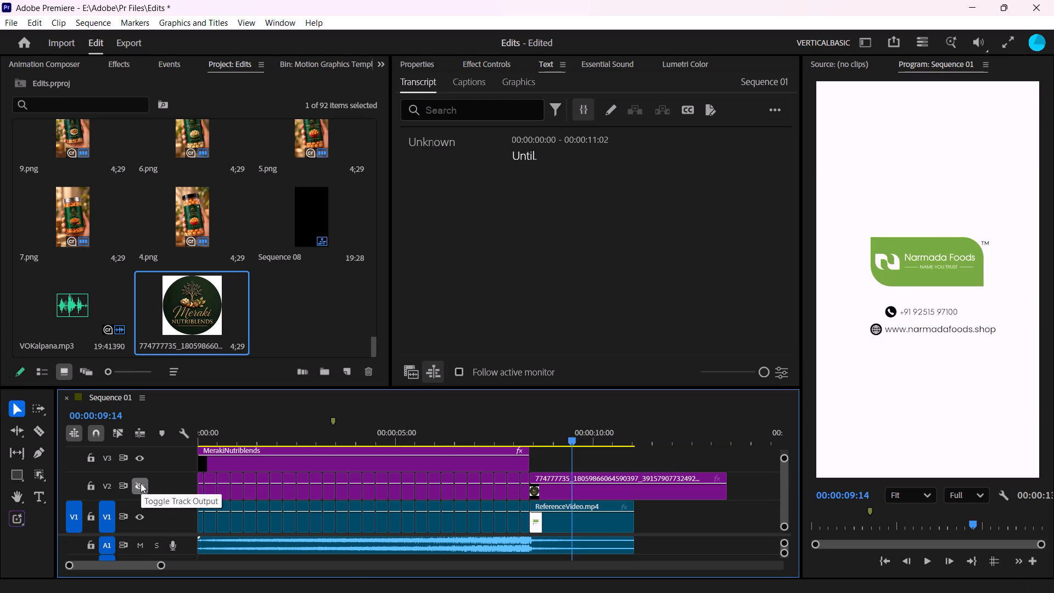
{"action": "left_click", "coordinate": [141, 483]}
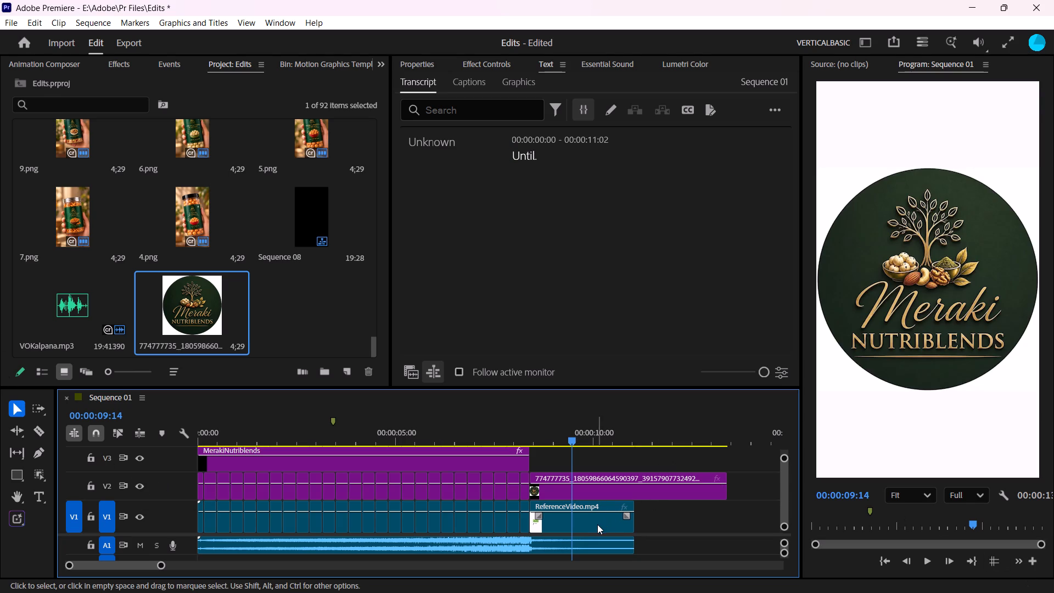
{"action": "left_click_drag", "start_coordinate": [732, 494], "coordinate": [661, 492]}
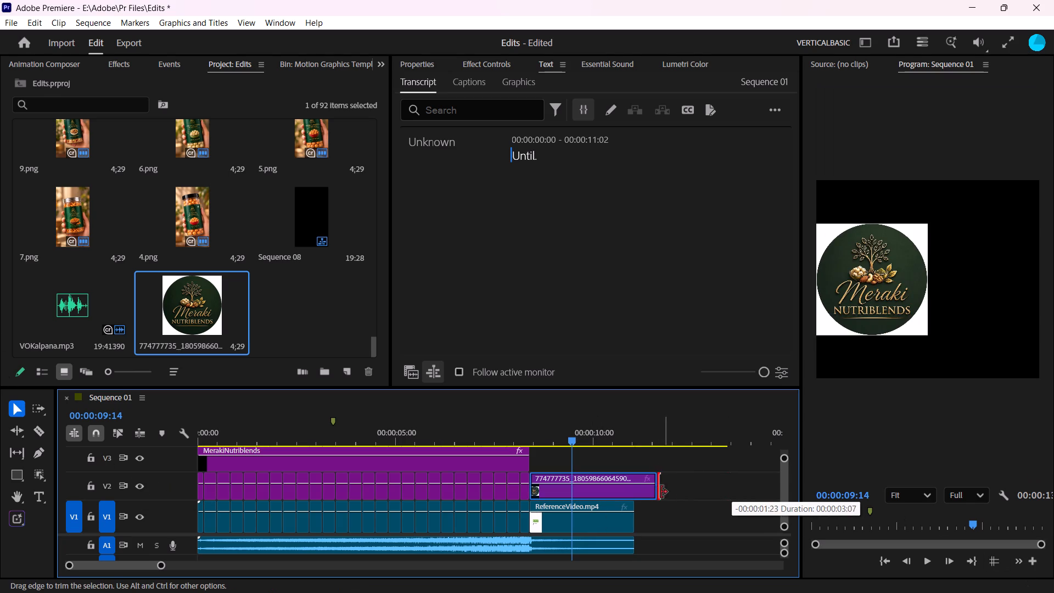
{"action": "left_click_drag", "start_coordinate": [661, 492], "coordinate": [641, 494]}
Play the transition into the closing, briefly hiding track V2 to compare the logo with the reference video.
{"action": "left_click_drag", "start_coordinate": [568, 430], "coordinate": [546, 430]}
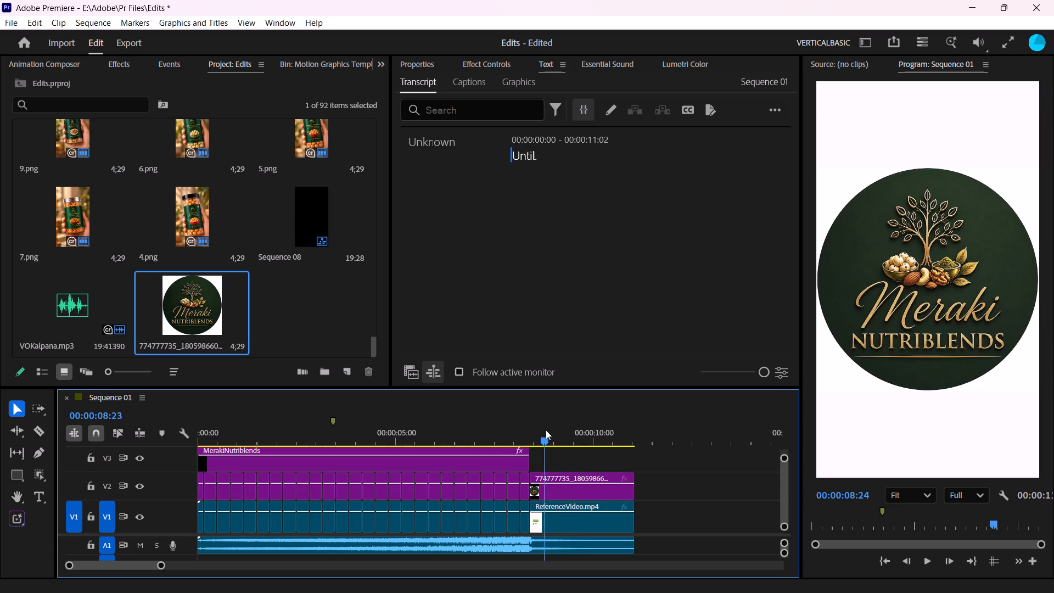
{"action": "left_click_drag", "start_coordinate": [546, 430], "coordinate": [519, 432]}
{"action": "left_click", "coordinate": [142, 490]}
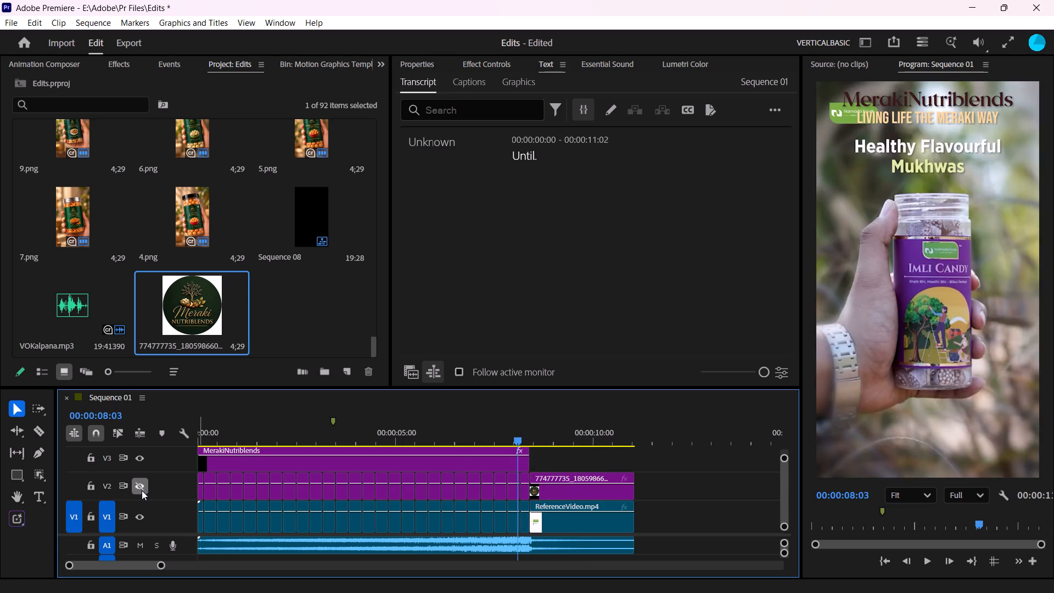
{"action": "key", "text": "space"}
{"action": "left_click", "coordinate": [142, 490]}
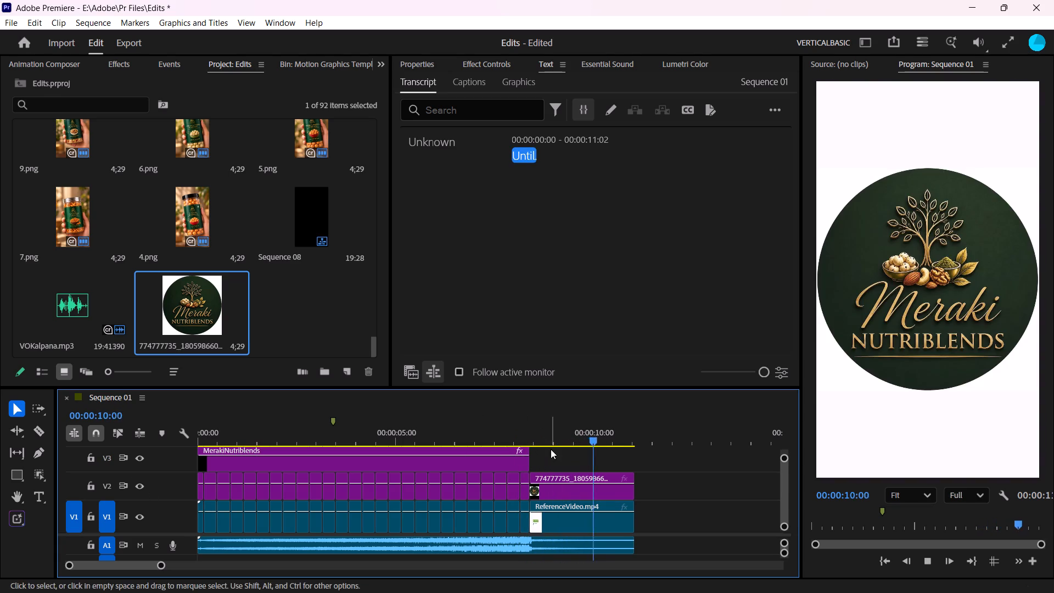
Scale the logo clip down to 60 from its start at 00:00:08:12, keeping its position centred at 540, 960.
{"action": "left_click_drag", "start_coordinate": [547, 438], "coordinate": [536, 434], "text": "shift"}
{"action": "left_click", "coordinate": [569, 494]}
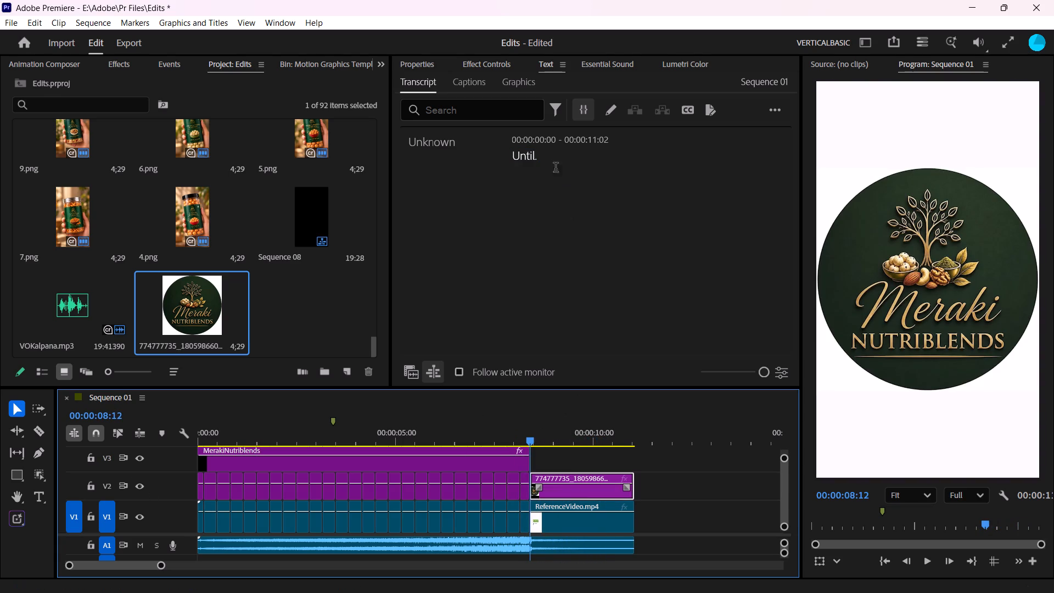
{"action": "left_click", "coordinate": [506, 69]}
{"action": "left_click_drag", "start_coordinate": [551, 154], "coordinate": [550, 154]}
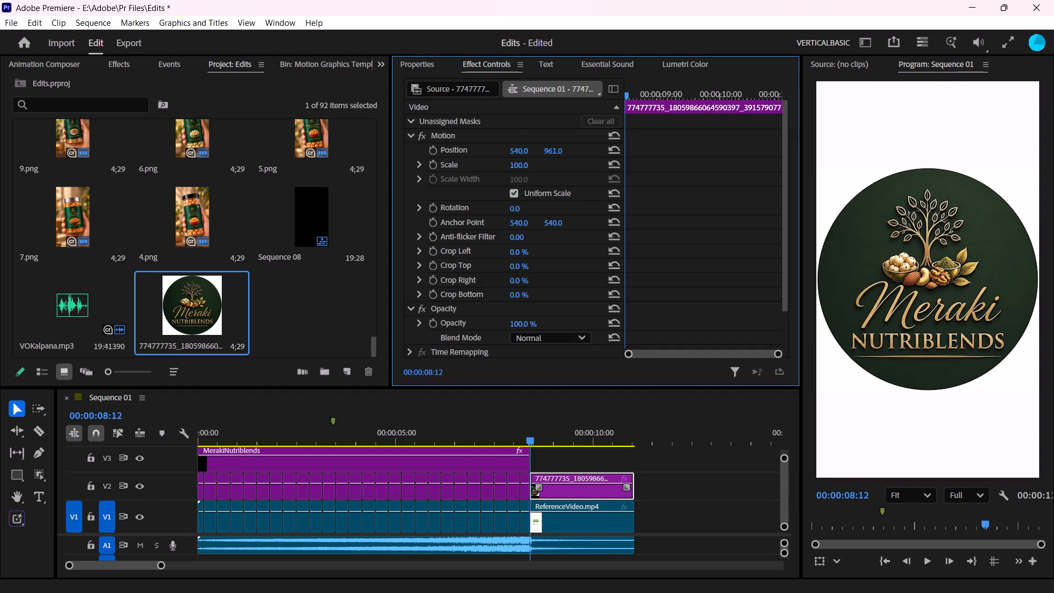
{"action": "left_click_drag", "start_coordinate": [550, 154], "coordinate": [539, 154]}
{"action": "key", "text": "ctrl+z"}
{"action": "left_click_drag", "start_coordinate": [527, 164], "coordinate": [509, 164]}
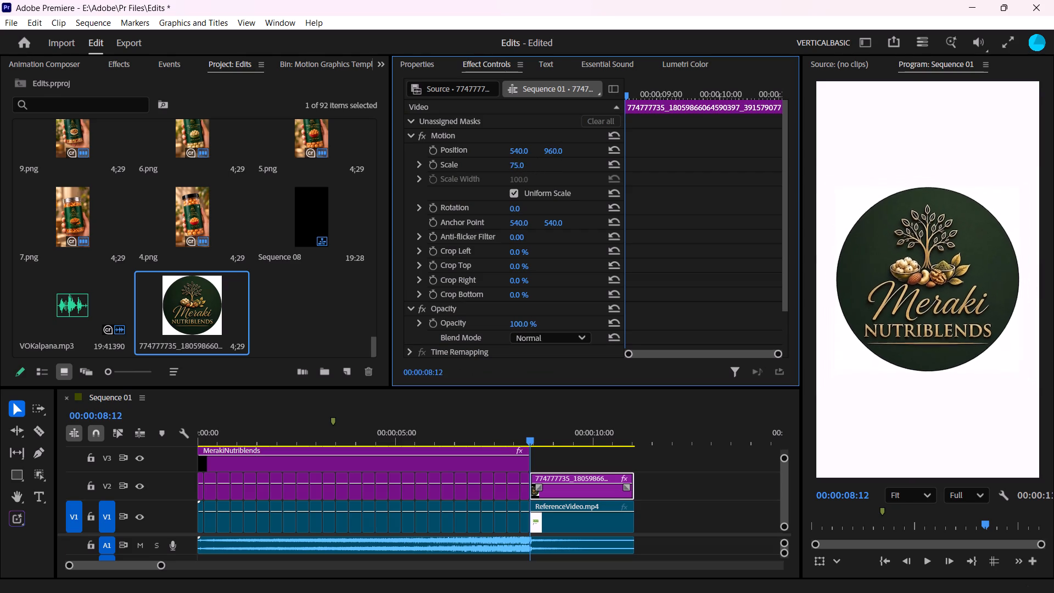
{"action": "left_click_drag", "start_coordinate": [509, 164], "coordinate": [494, 165]}
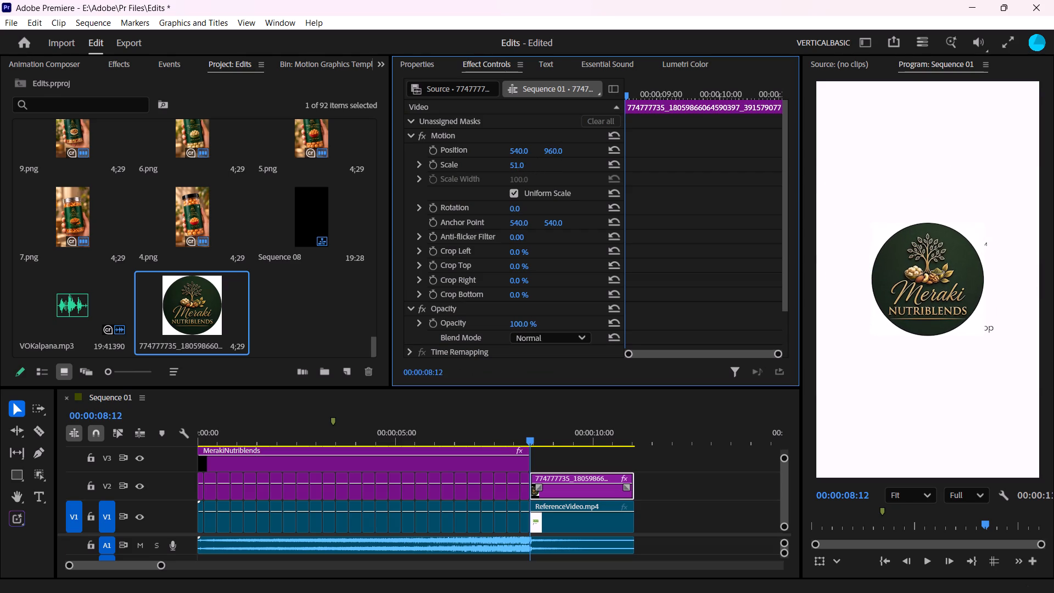
{"action": "left_click_drag", "start_coordinate": [494, 165], "coordinate": [500, 164]}
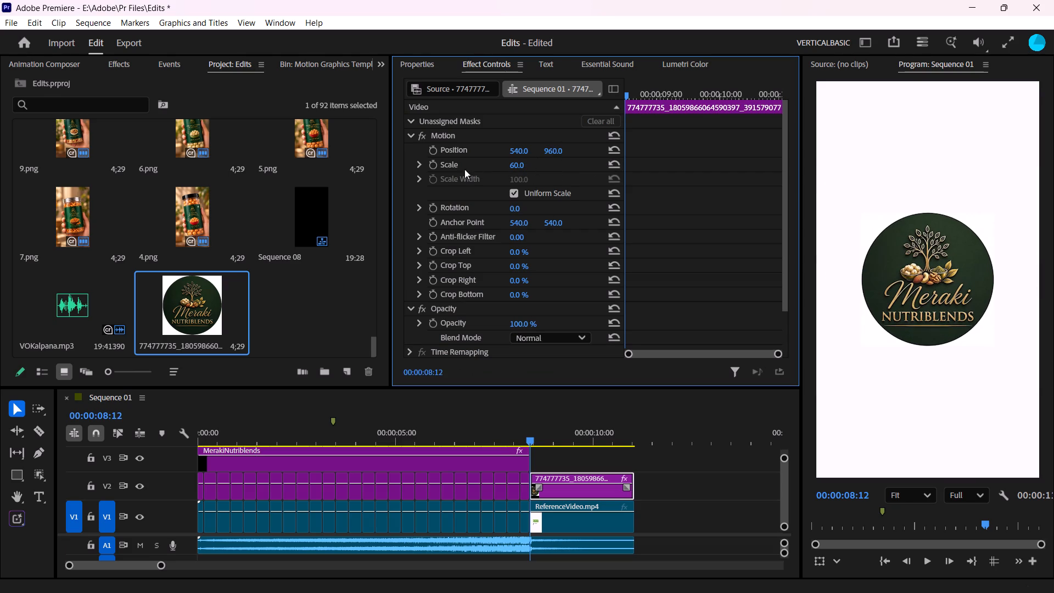
Keyframe the logo's scale from 60 at the clip's start to 100 at its end, and scrub through the growth.
{"action": "left_click", "coordinate": [436, 162]}
{"action": "left_click_drag", "start_coordinate": [618, 433], "coordinate": [643, 434], "text": "shift"}
{"action": "left_click", "coordinate": [525, 163]}
{"action": "type", "text": "100"}
{"action": "key", "text": "Return"}
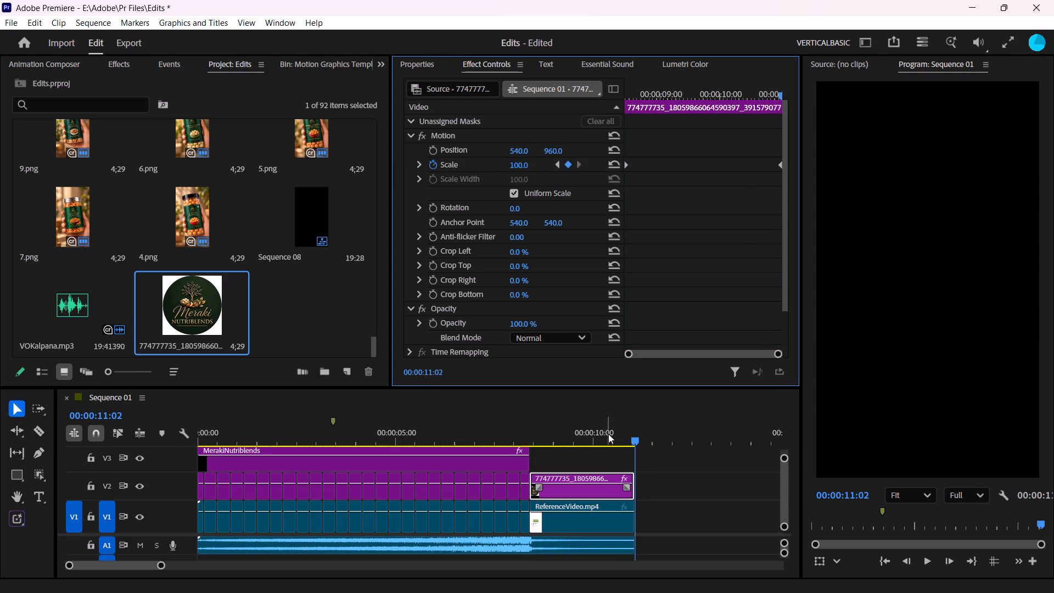
{"action": "left_click", "coordinate": [608, 434]}
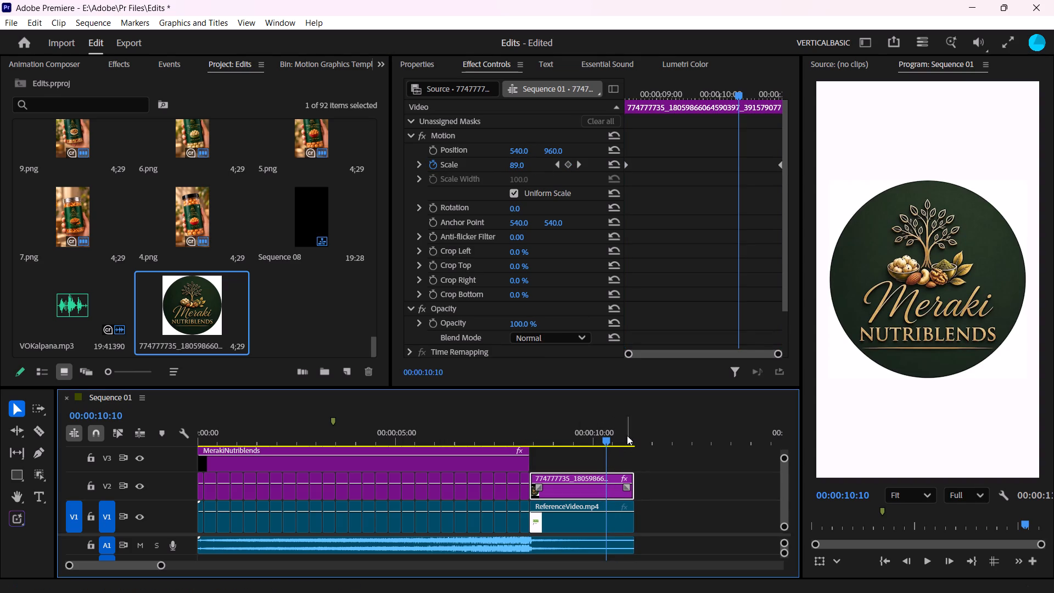
{"action": "left_click_drag", "start_coordinate": [609, 428], "coordinate": [641, 440]}
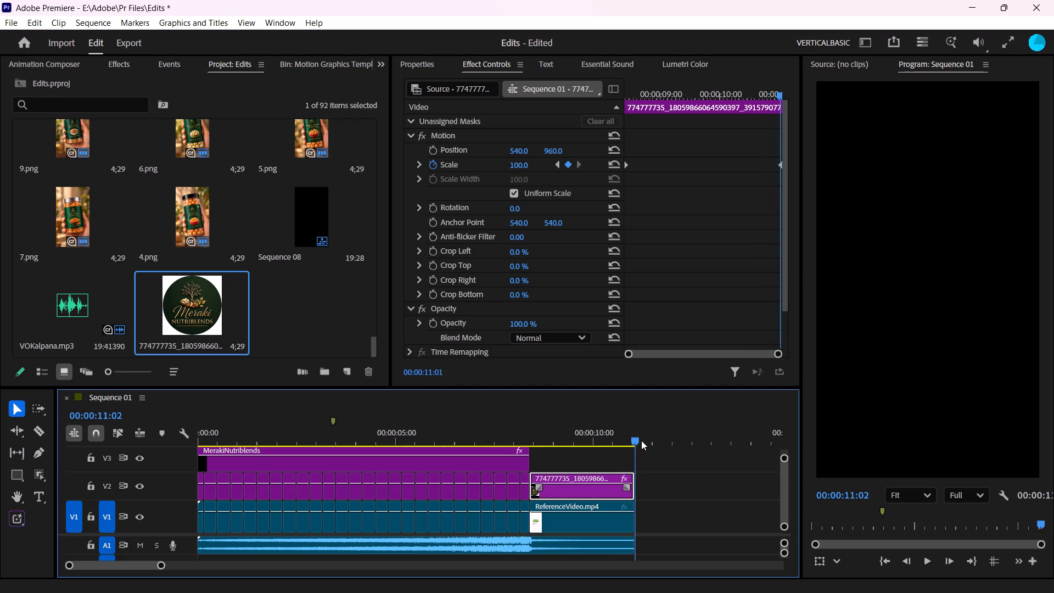
{"action": "left_click_drag", "start_coordinate": [641, 440], "coordinate": [570, 432]}
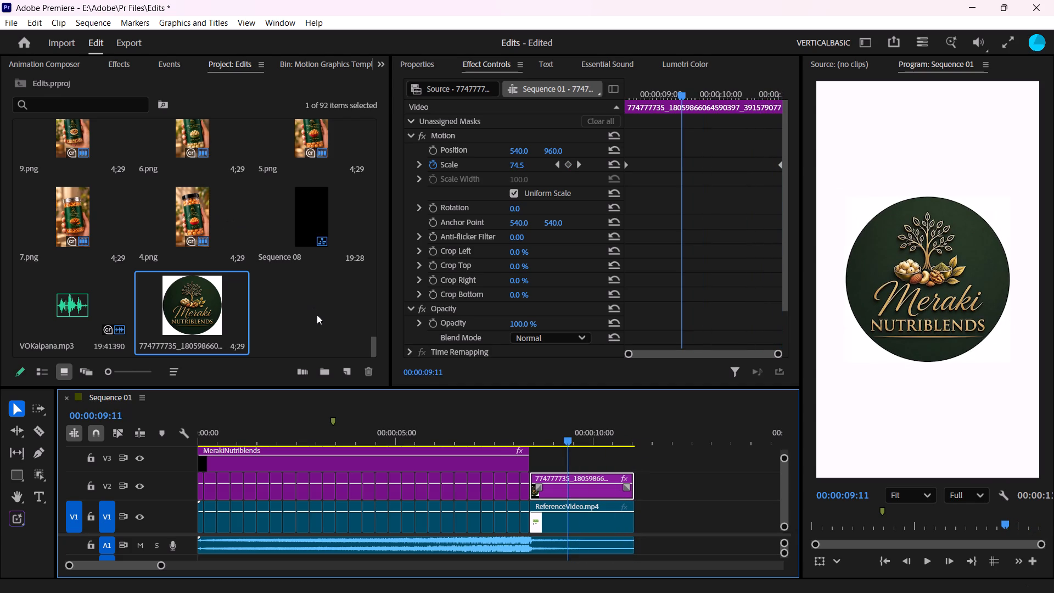
Apply Ease In and Ease Out to both scale keyframes of the logo.
{"action": "left_click", "coordinate": [317, 315]}
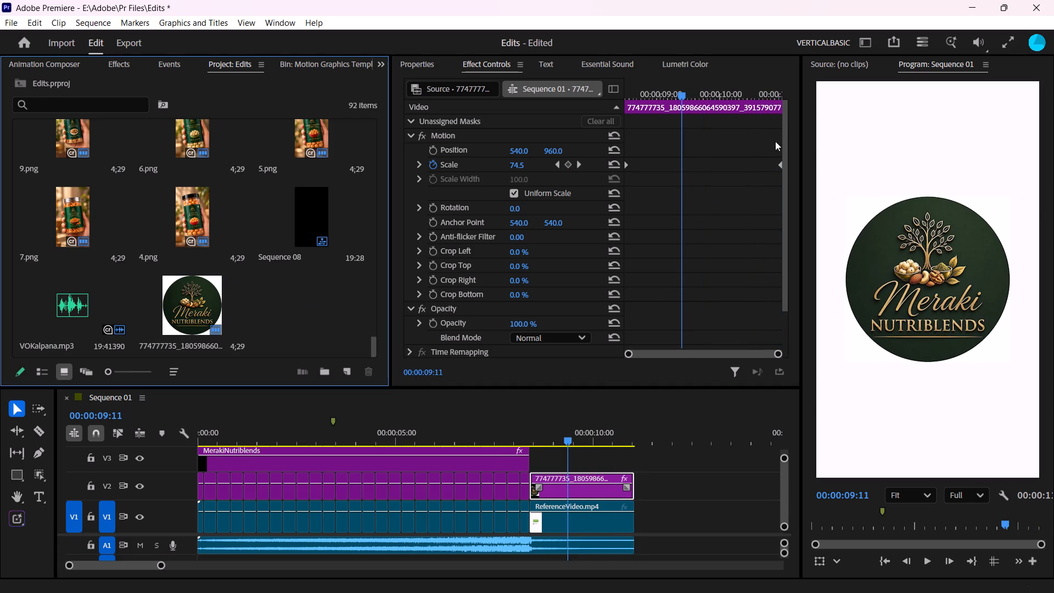
{"action": "left_click", "coordinate": [781, 169]}
{"action": "left_click", "coordinate": [627, 164], "text": "shift"}
{"action": "right_click", "coordinate": [627, 164]}
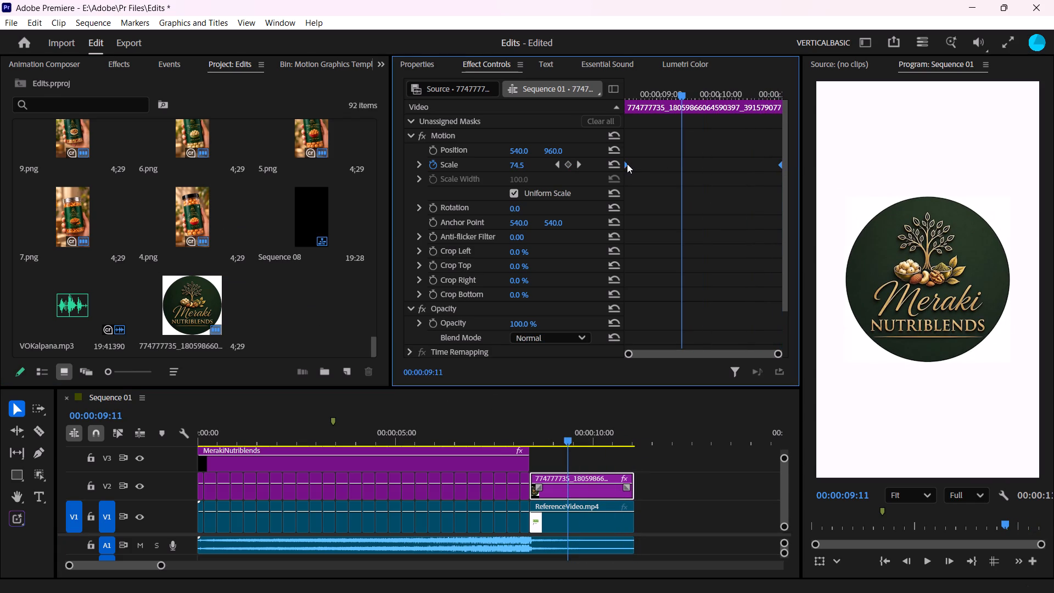
{"action": "left_click", "coordinate": [663, 339]}
{"action": "right_click", "coordinate": [625, 162]}
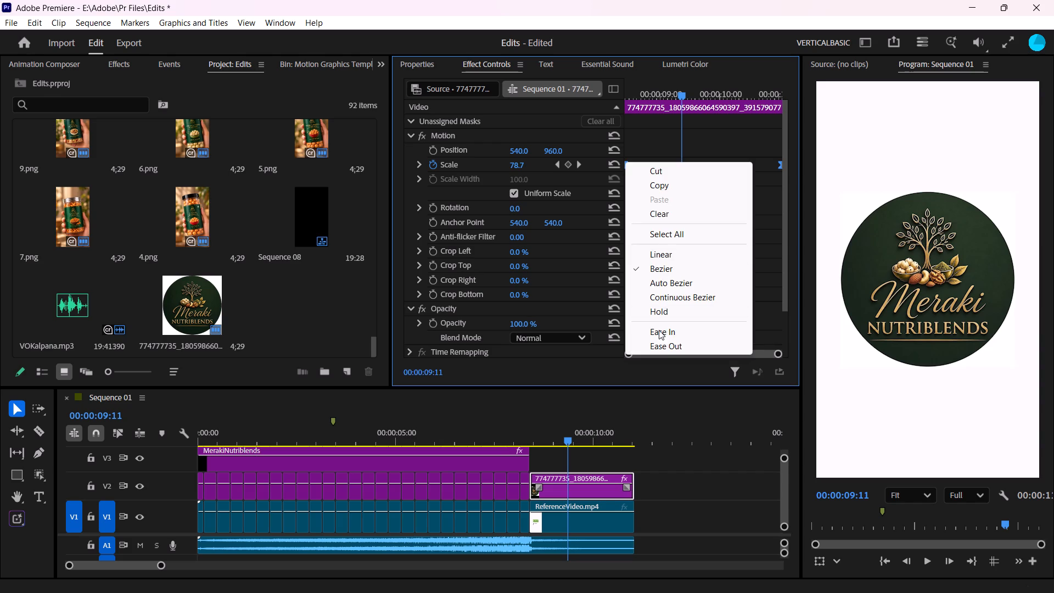
{"action": "left_click", "coordinate": [664, 345]}
Place the Black Video clip on V3 above the logo and trim it to end with the logo clip.
{"action": "scroll", "coordinate": [238, 225], "scroll_direction": "up", "scroll_amount": 3}
{"action": "left_click_drag", "start_coordinate": [315, 130], "coordinate": [535, 351]}
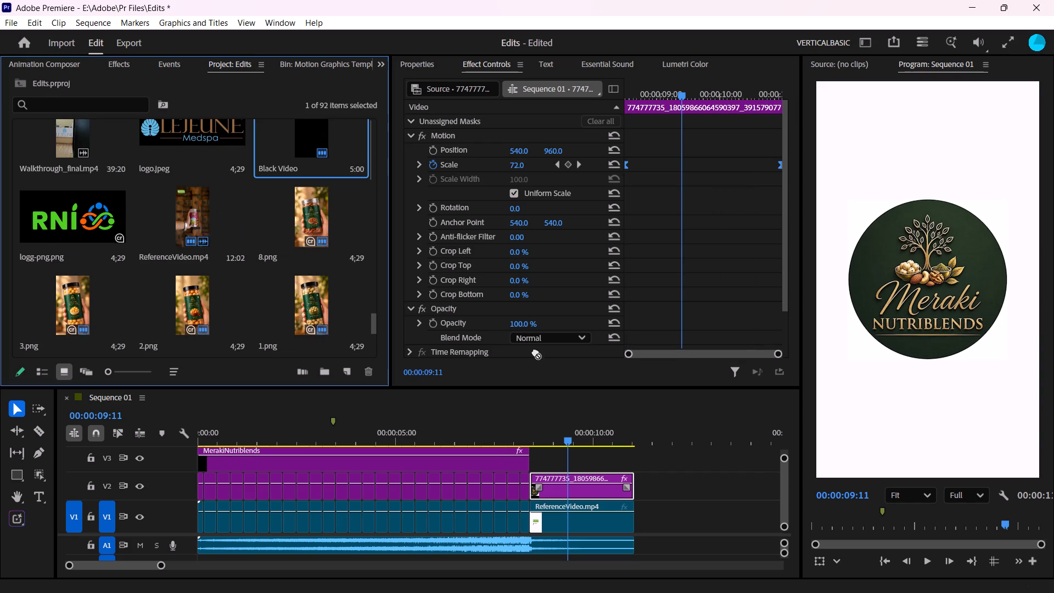
{"action": "left_click_drag", "start_coordinate": [535, 351], "coordinate": [535, 467]}
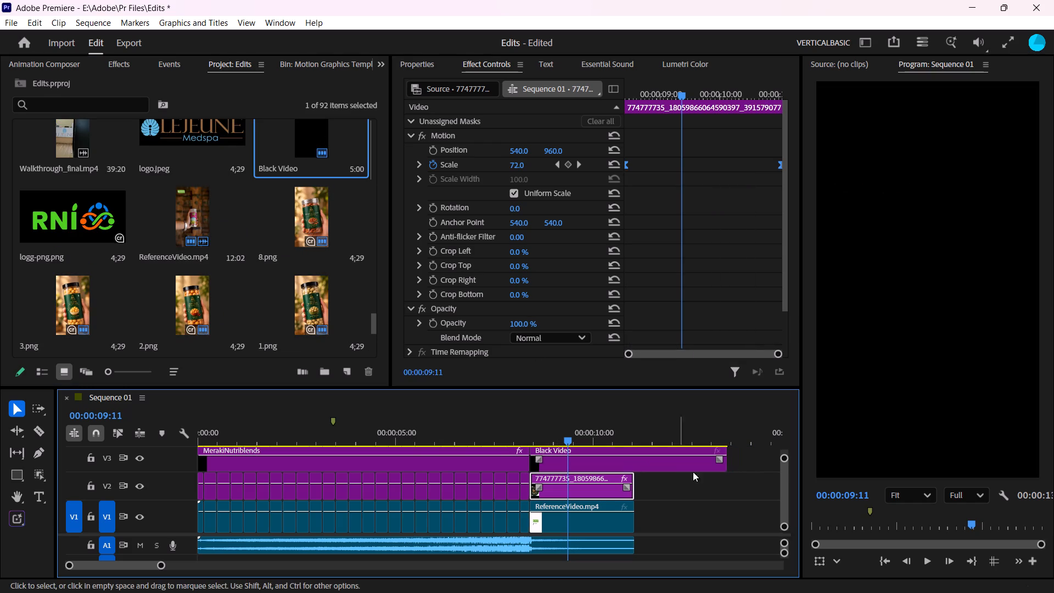
{"action": "left_click_drag", "start_coordinate": [728, 464], "coordinate": [638, 462]}
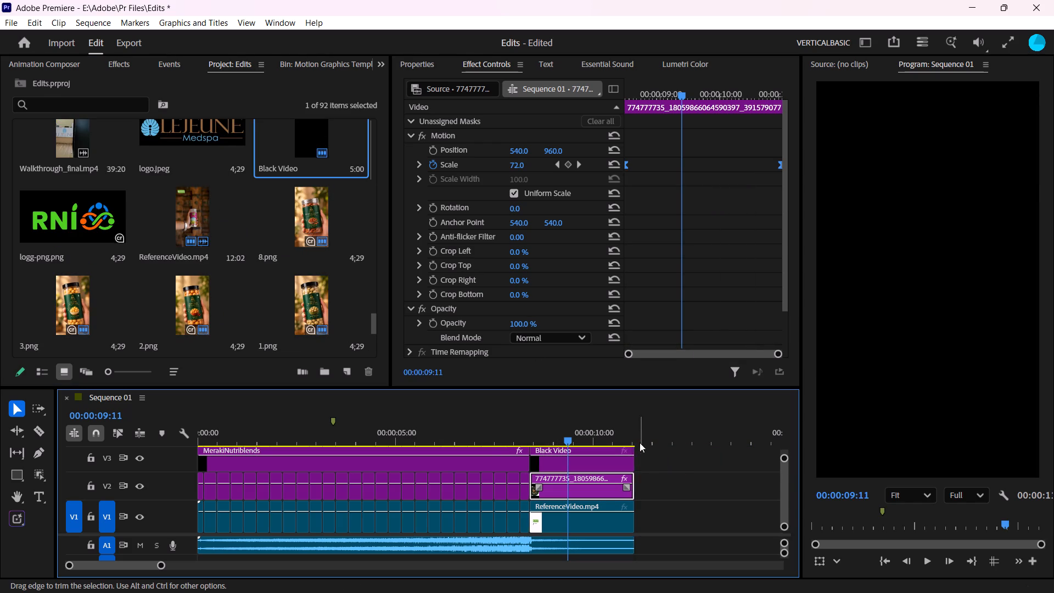
Trim the start of the Black Video clip on V3 to 00:00:09:22, so it covers only the end of the logo clip.
{"action": "left_click", "coordinate": [637, 434], "text": "shift"}
{"action": "key", "text": "shift+Left"}
{"action": "key", "text": "shift+Left"}
{"action": "key", "text": "shift+Left"}
{"action": "key", "text": "shift+Left"}
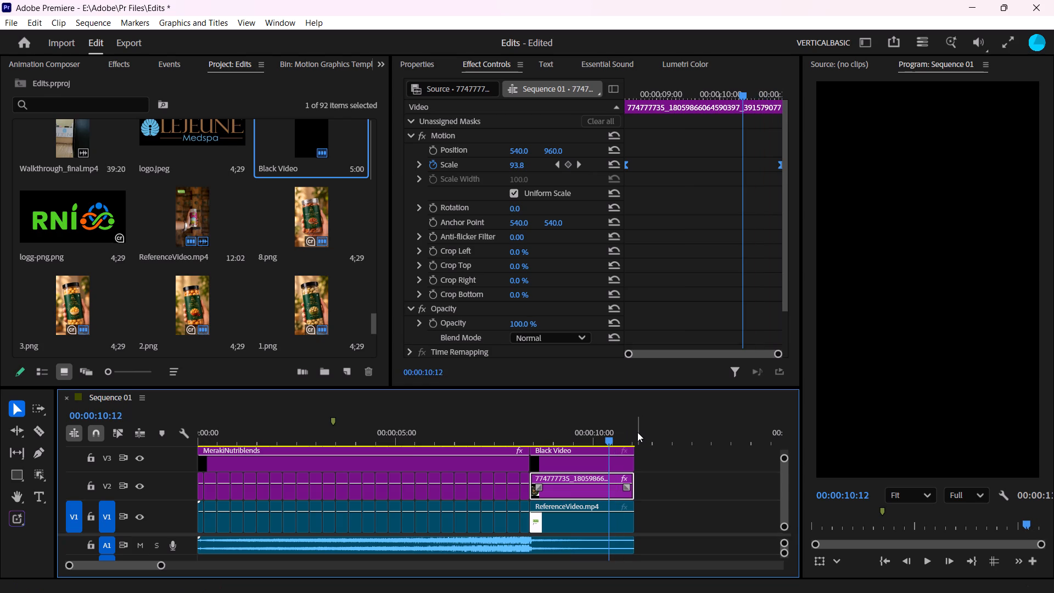
{"action": "key", "text": "shift+Left"}
{"action": "key", "text": "shift+Left"}
{"action": "key", "text": "shift+Left"}
{"action": "key", "text": "shift+Left"}
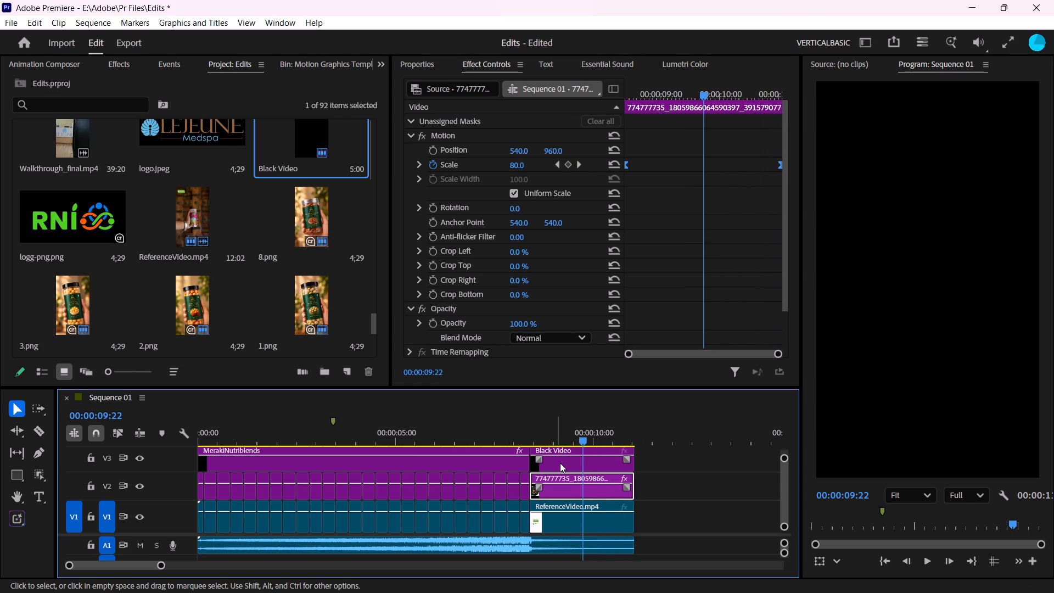
{"action": "left_click_drag", "start_coordinate": [535, 468], "coordinate": [590, 474]}
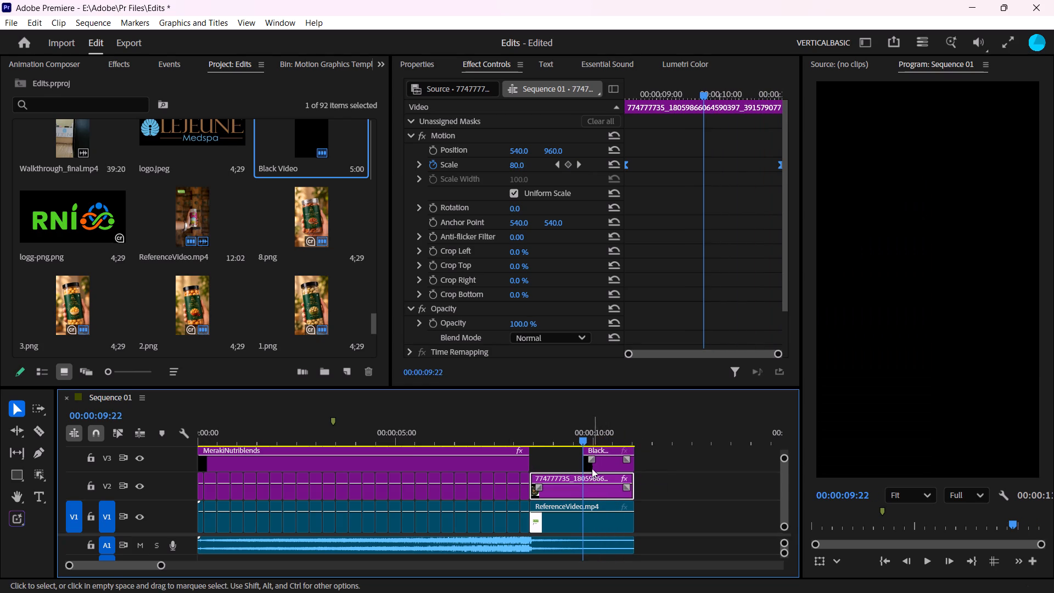
Add a Cross Dissolve at the start of the Black Video clip lasting its full 00:00:01:10 length, and save the project.
{"action": "left_click_drag", "start_coordinate": [592, 462], "coordinate": [657, 460]}
{"action": "key", "text": "ctrl+s"}
Play the closing from 00:00:08:00 and scrub back and forth through it to examine the logo's growth and the fade to black.
{"action": "left_click", "coordinate": [516, 440]}
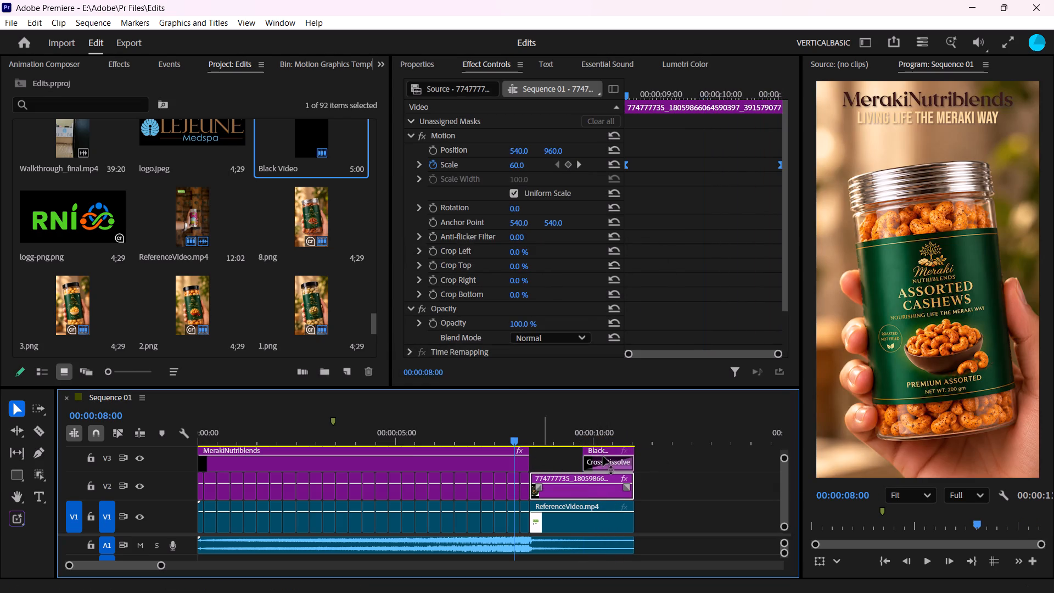
{"action": "left_click", "coordinate": [698, 474]}
{"action": "key", "text": "space"}
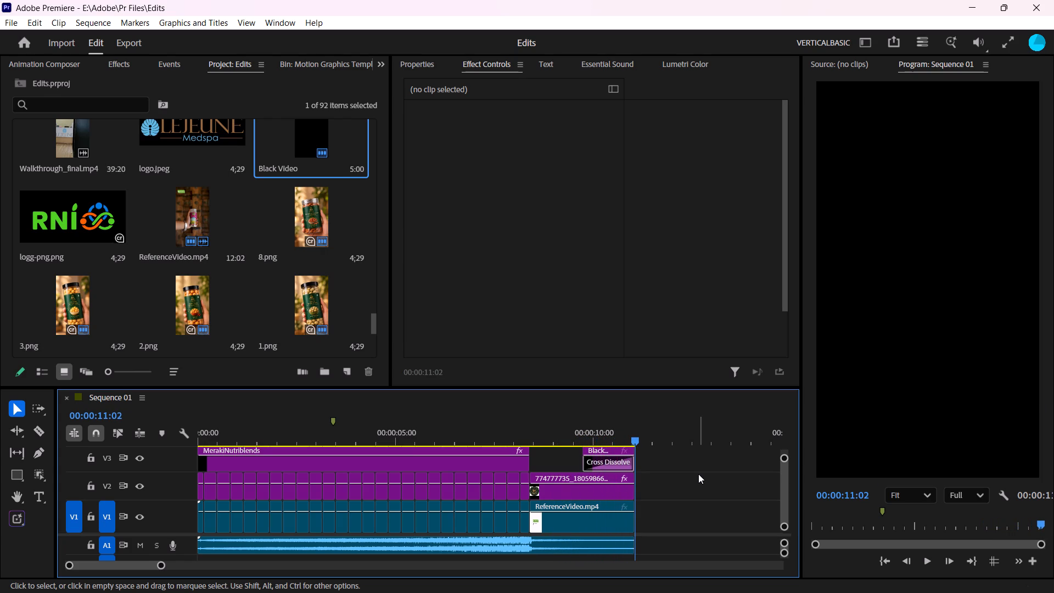
{"action": "left_click_drag", "start_coordinate": [592, 430], "coordinate": [582, 434]}
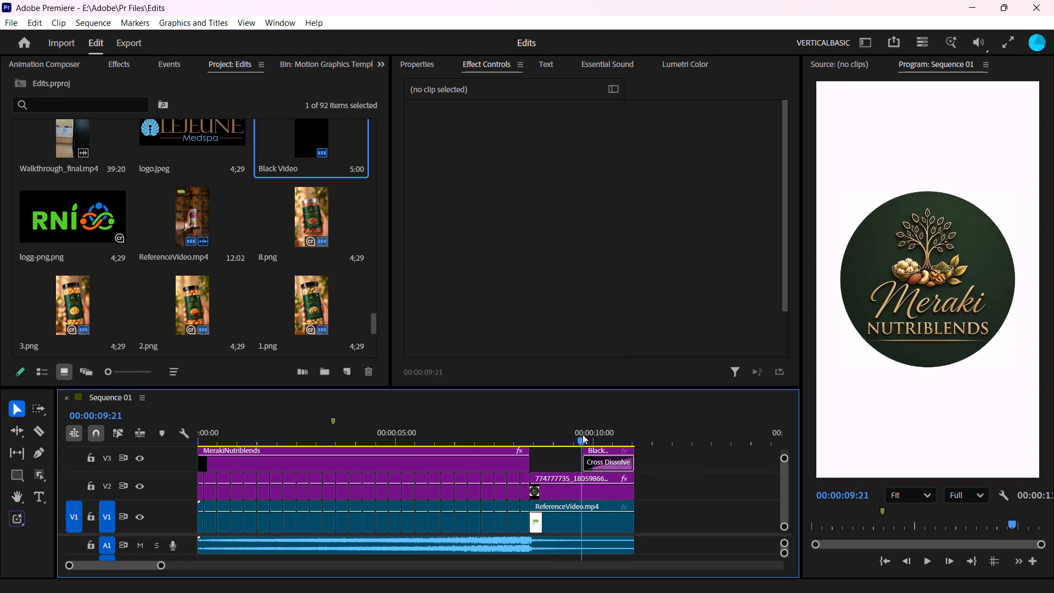
{"action": "left_click_drag", "start_coordinate": [582, 434], "coordinate": [528, 411]}
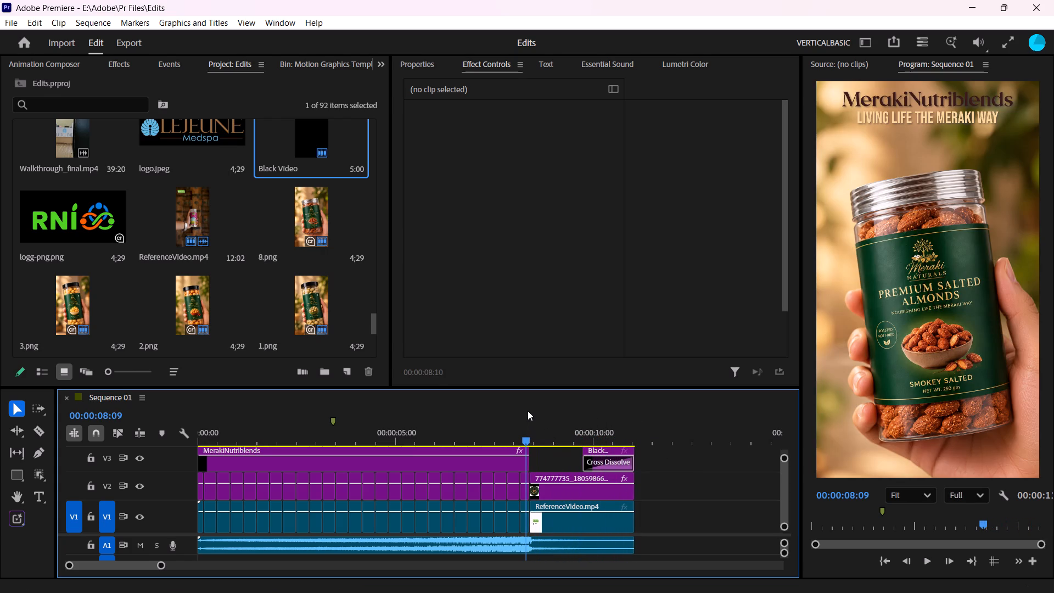
{"action": "left_click_drag", "start_coordinate": [528, 411], "coordinate": [536, 407]}
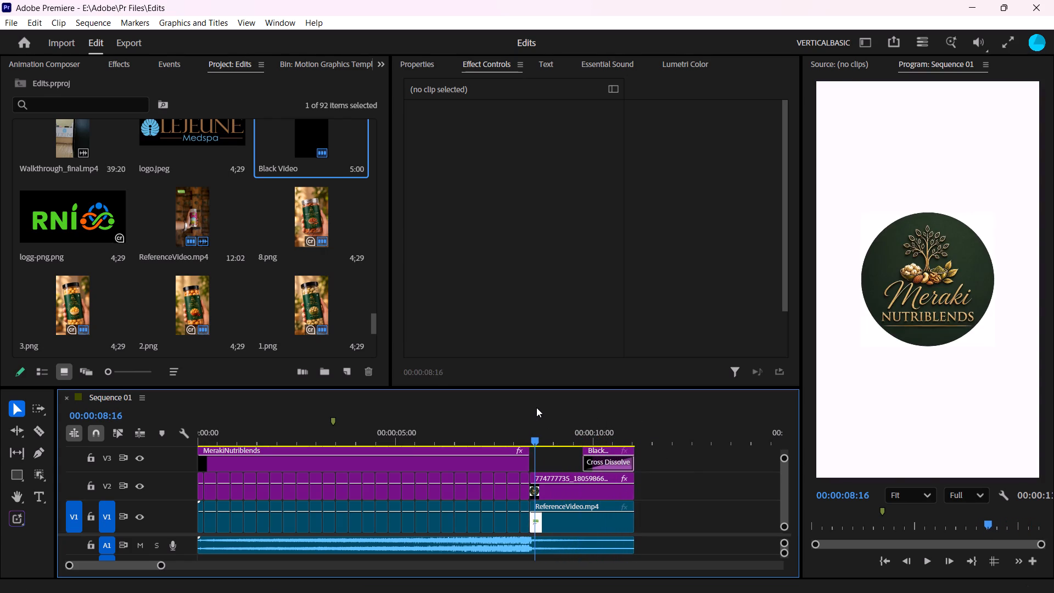
{"action": "left_click_drag", "start_coordinate": [536, 407], "coordinate": [575, 405]}
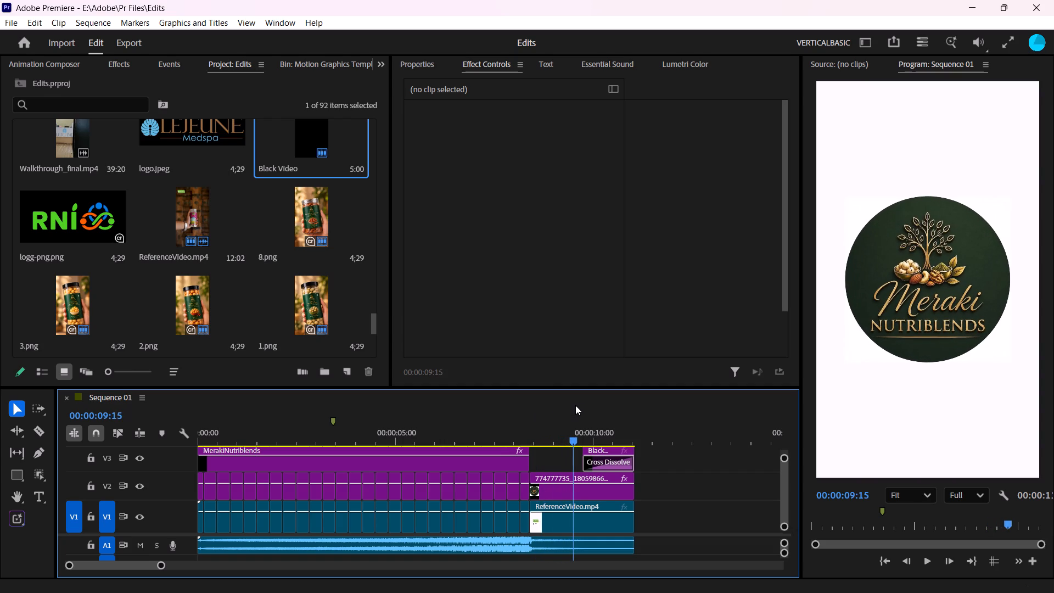
{"action": "left_click_drag", "start_coordinate": [575, 405], "coordinate": [582, 404]}
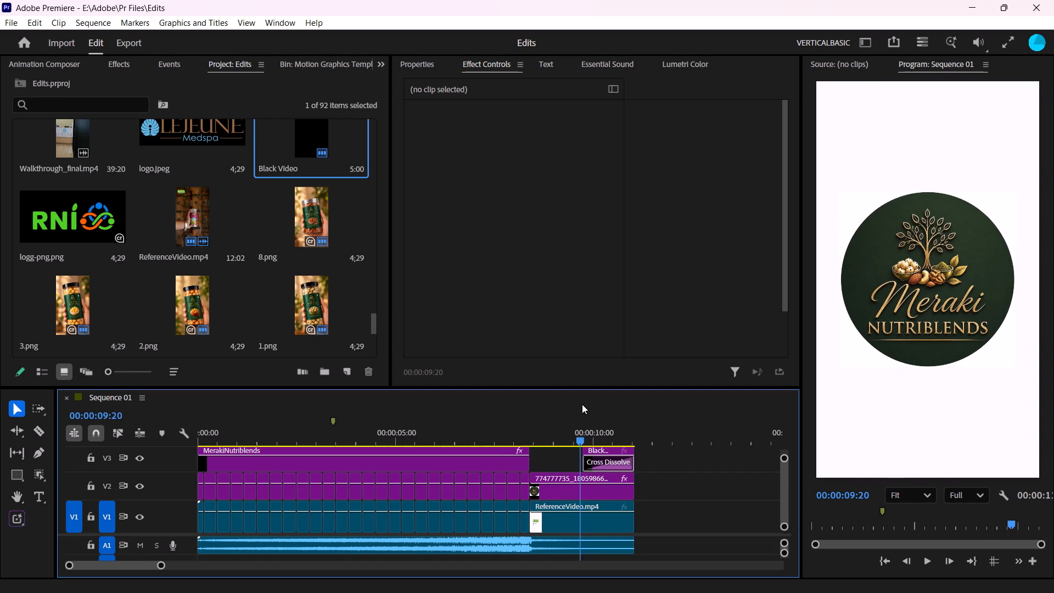
{"action": "left_click_drag", "start_coordinate": [582, 404], "coordinate": [537, 403]}
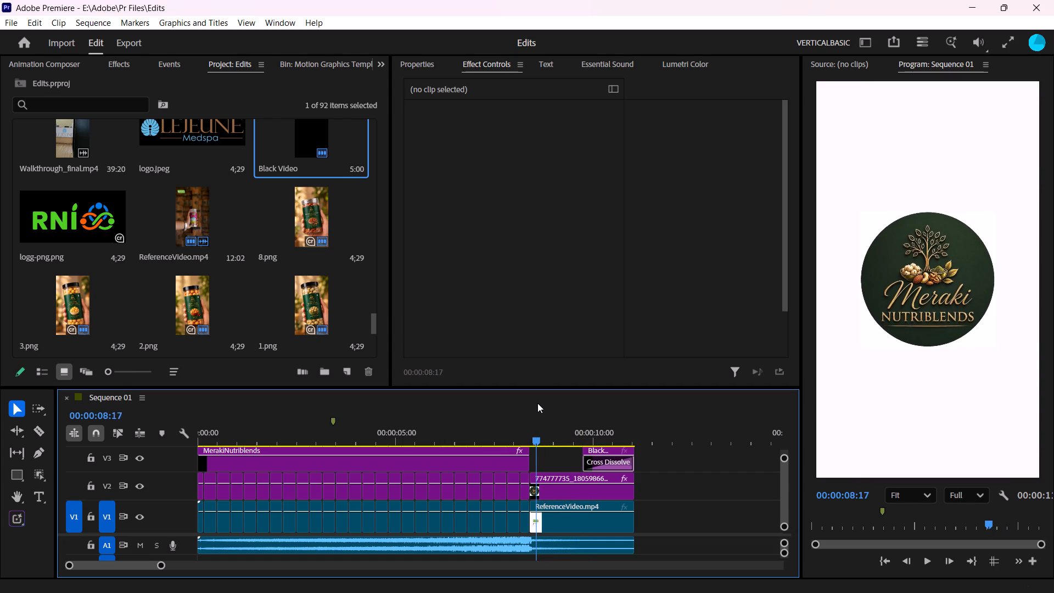
{"action": "left_click_drag", "start_coordinate": [537, 403], "coordinate": [556, 412]}
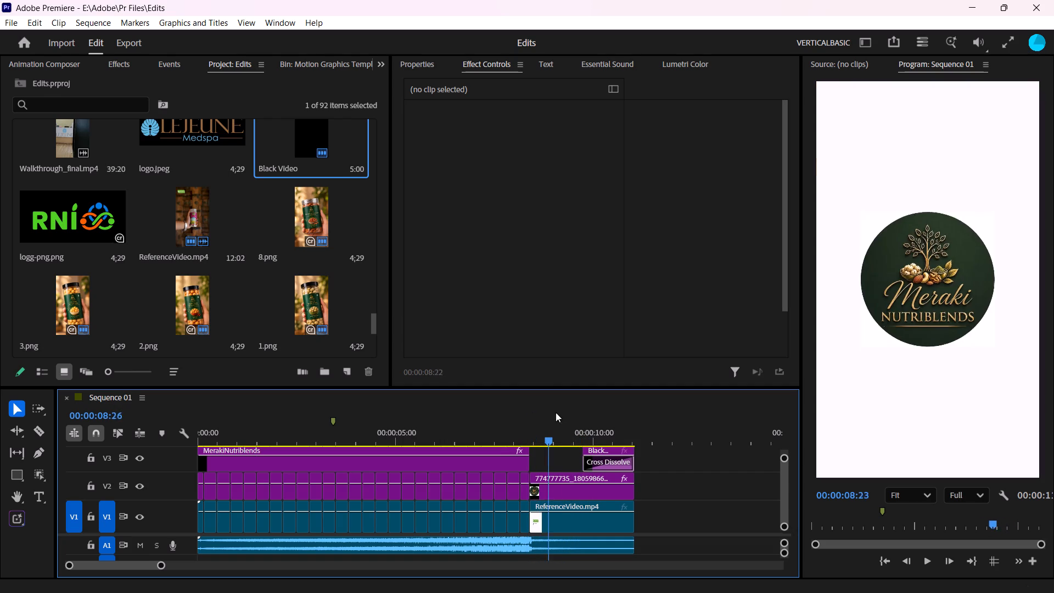
{"action": "left_click_drag", "start_coordinate": [556, 412], "coordinate": [560, 414]}
Hide track V2 to view the reference video's closing at 00:00:09:04, and show the track again.
{"action": "left_click", "coordinate": [134, 484]}
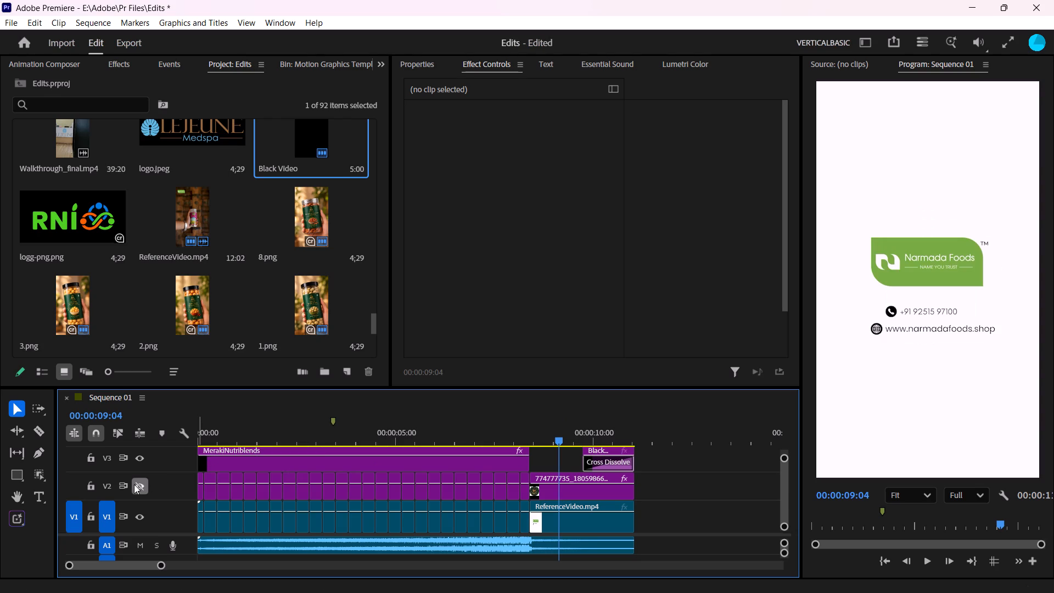
{"action": "left_click", "coordinate": [134, 484]}
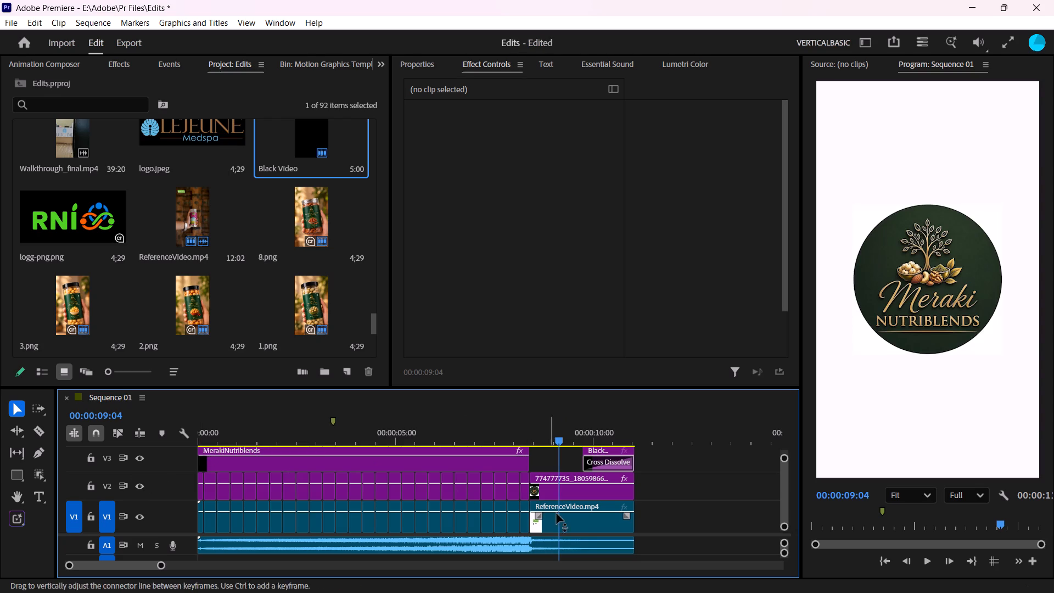
Move the Black Video clip with its Cross Dissolve up from V3 to V4, freeing the space above the logo clip.
{"action": "left_click", "coordinate": [612, 451]}
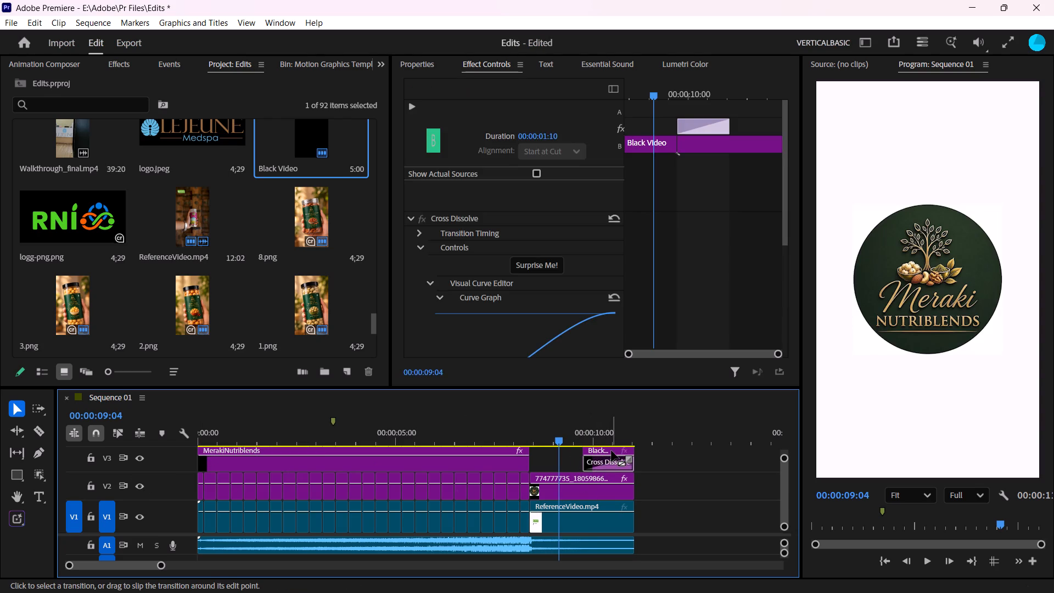
{"action": "key", "text": "ctrl+Up"}
{"action": "left_click", "coordinate": [612, 451]}
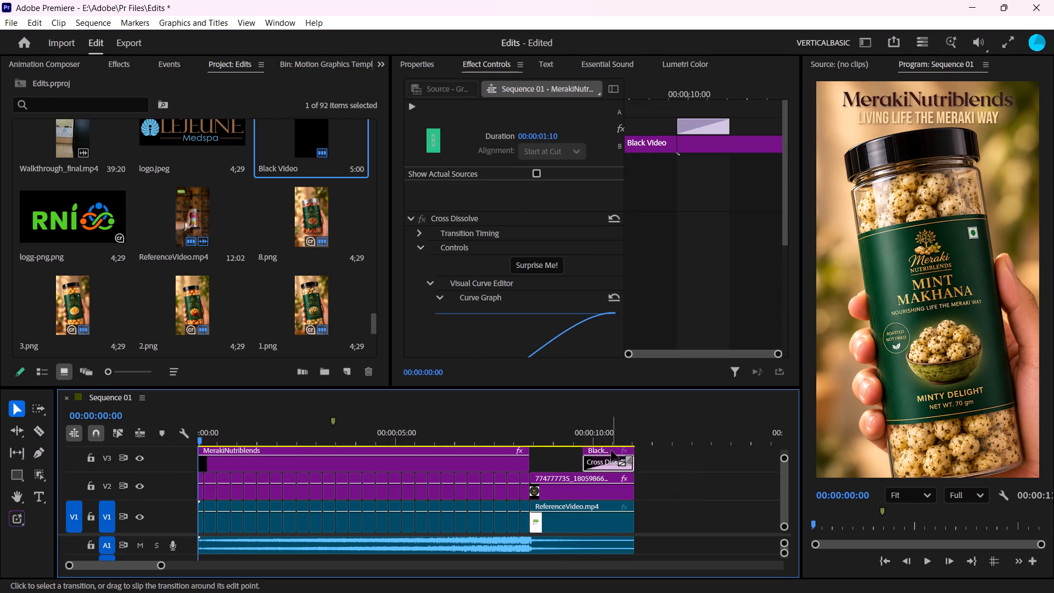
{"action": "key", "text": "ctrl+Up"}
{"action": "left_click", "coordinate": [612, 451]}
{"action": "key", "text": "alt+Up"}
{"action": "left_click", "coordinate": [670, 458]}
{"action": "scroll", "coordinate": [670, 458], "scroll_direction": "up", "scroll_amount": 2, "text": "ctrl"}
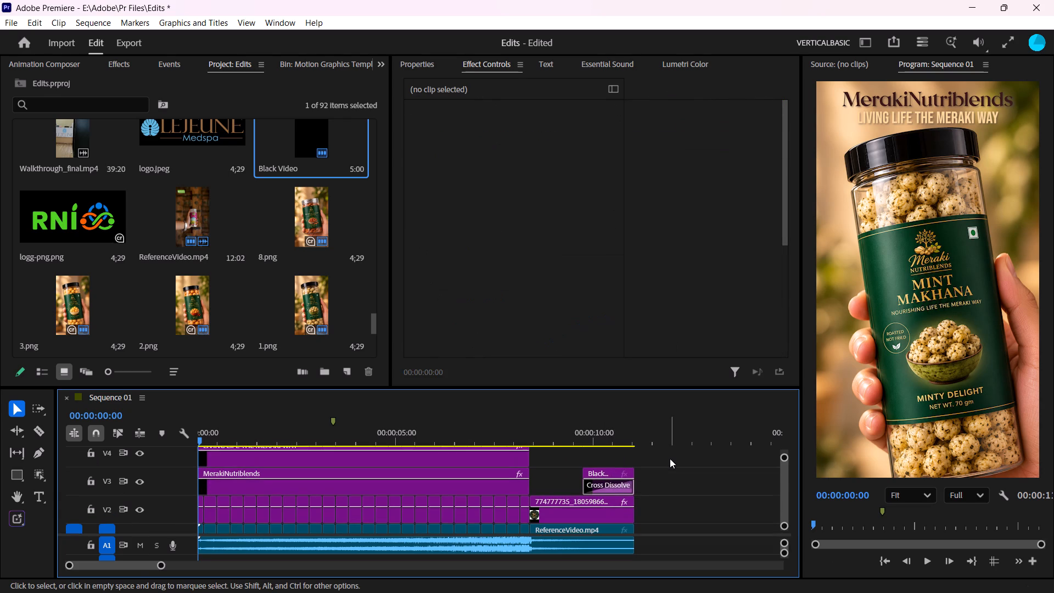
{"action": "left_click", "coordinate": [607, 472]}
{"action": "key", "text": "alt+Up"}
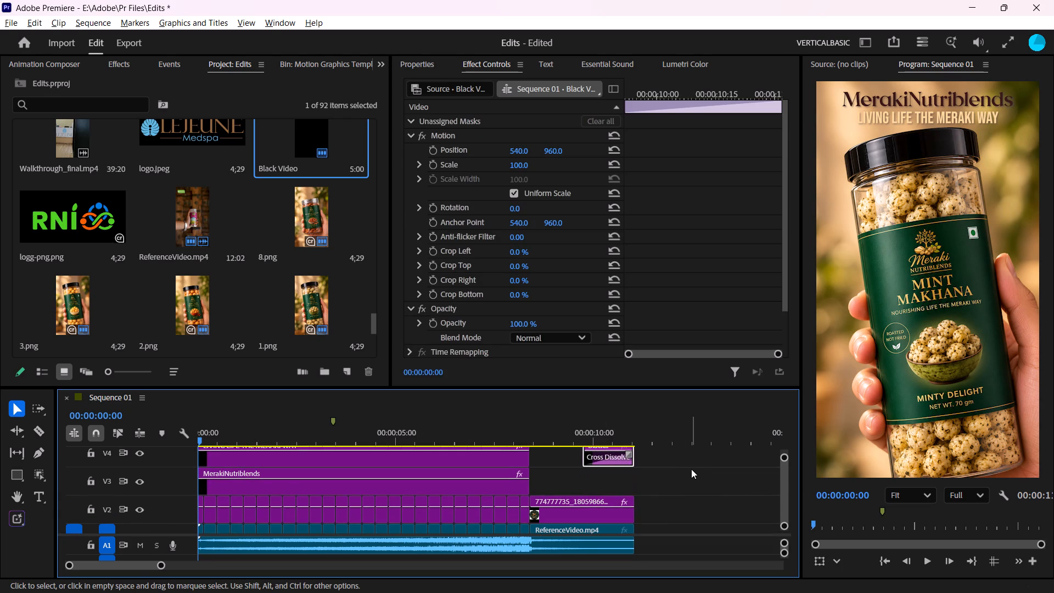
{"action": "left_click", "coordinate": [686, 467]}
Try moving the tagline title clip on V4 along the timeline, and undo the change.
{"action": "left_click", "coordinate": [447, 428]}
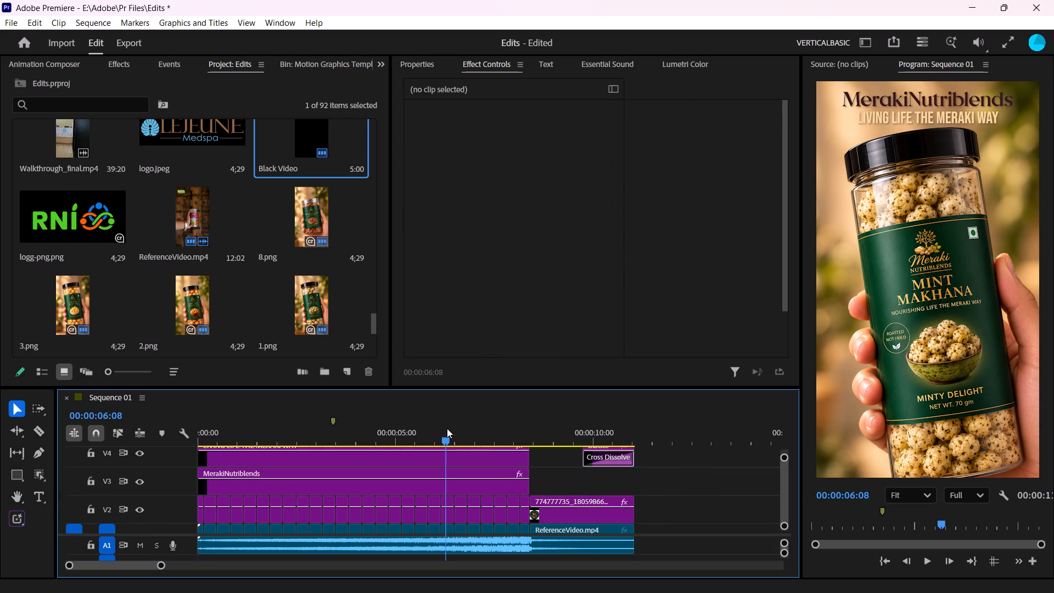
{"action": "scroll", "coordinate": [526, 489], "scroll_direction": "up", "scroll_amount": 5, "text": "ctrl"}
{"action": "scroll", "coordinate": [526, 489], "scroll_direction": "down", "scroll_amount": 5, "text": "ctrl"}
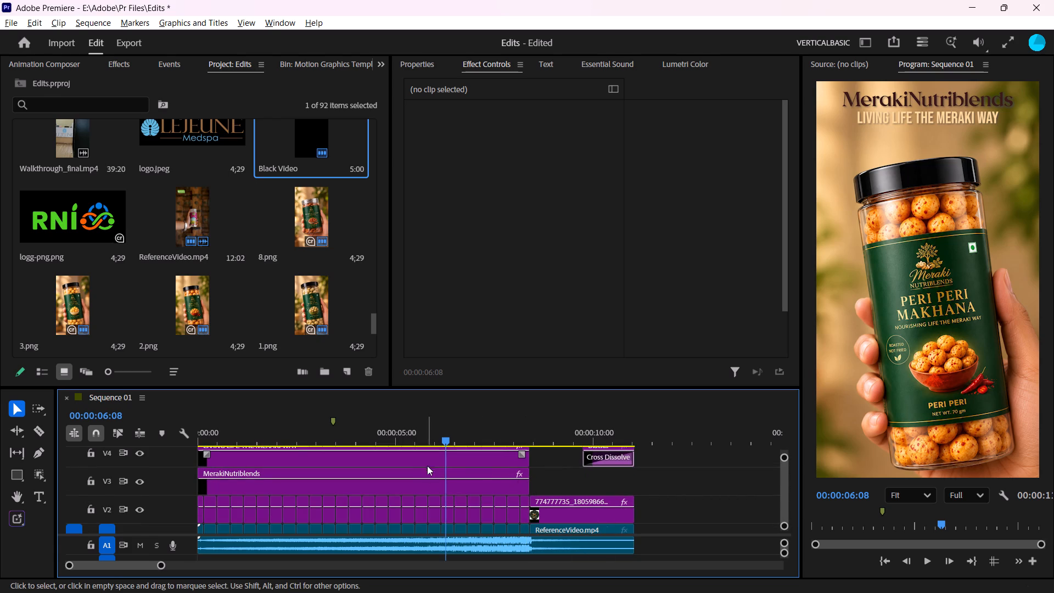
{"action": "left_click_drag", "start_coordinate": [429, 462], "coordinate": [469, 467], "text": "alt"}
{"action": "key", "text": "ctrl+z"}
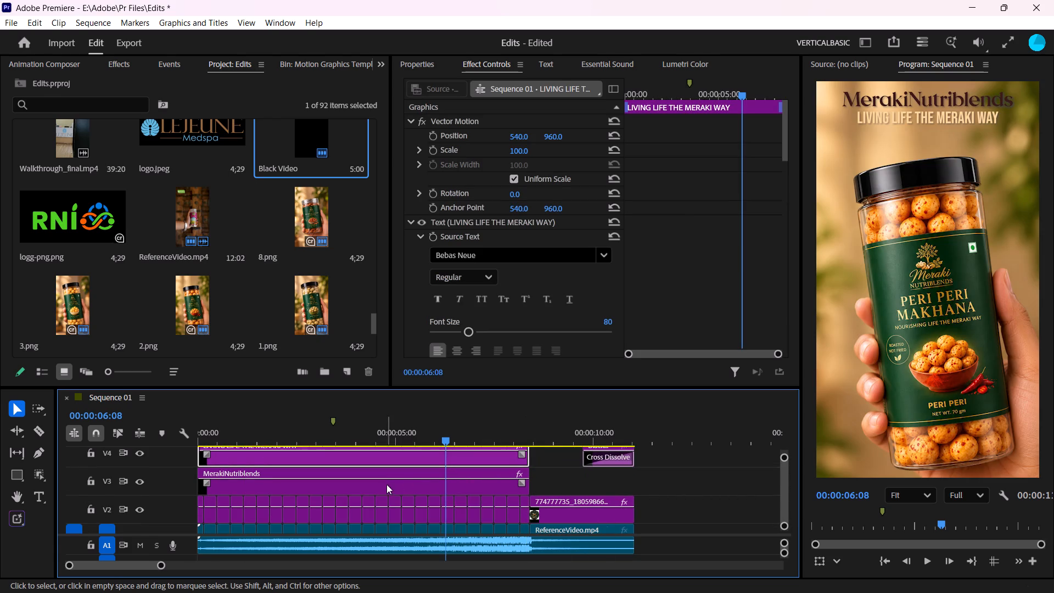
Duplicate the MerakiNutriblends title on V3 to directly above the logo clip, cut the copy at 00:00:11:02 and delete the excess.
{"action": "left_click_drag", "start_coordinate": [312, 489], "coordinate": [647, 489], "text": "alt"}
{"action": "left_click", "coordinate": [644, 431], "text": "shift"}
{"action": "left_click", "coordinate": [664, 484]}
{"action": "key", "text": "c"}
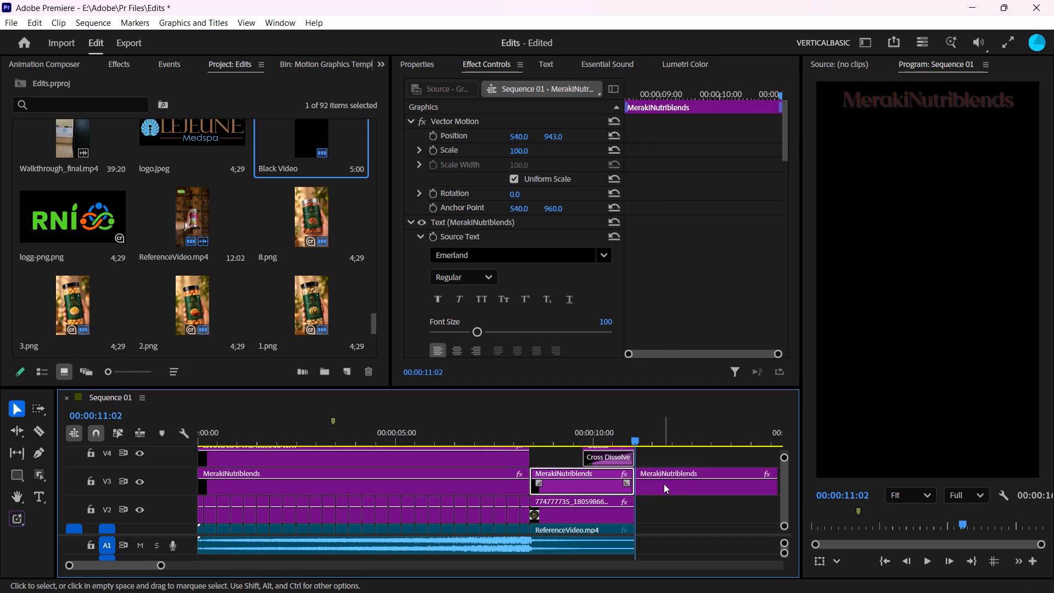
{"action": "left_click", "coordinate": [674, 489]}
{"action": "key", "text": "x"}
Move the duplicated title below the logo by setting its vertical position to 2281, checking it at 00:00:09:14.
{"action": "left_click", "coordinate": [599, 482]}
{"action": "left_click", "coordinate": [574, 424]}
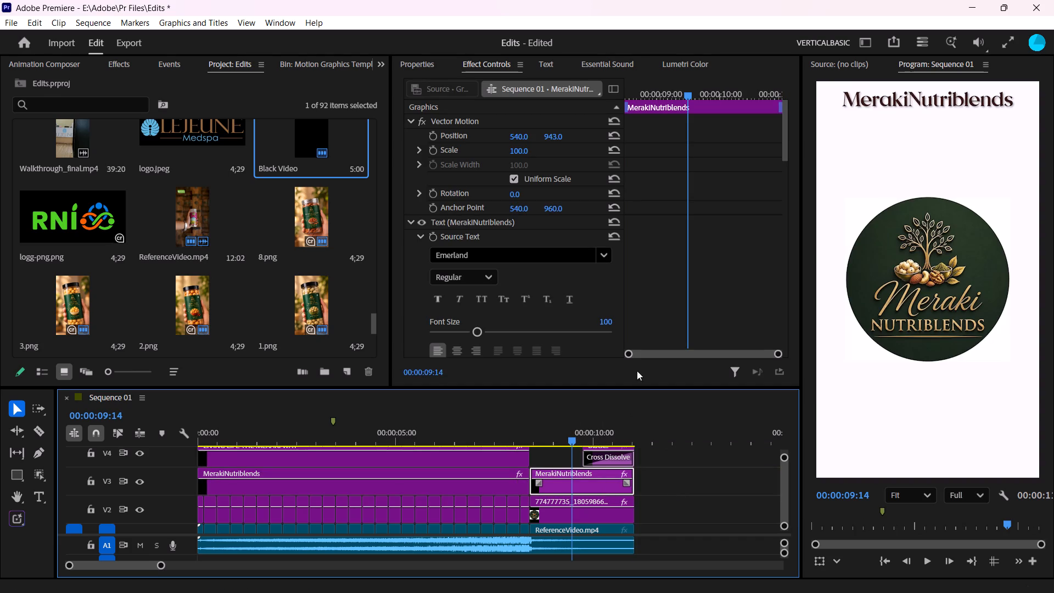
{"action": "left_click_drag", "start_coordinate": [556, 135], "coordinate": [999, 199]}
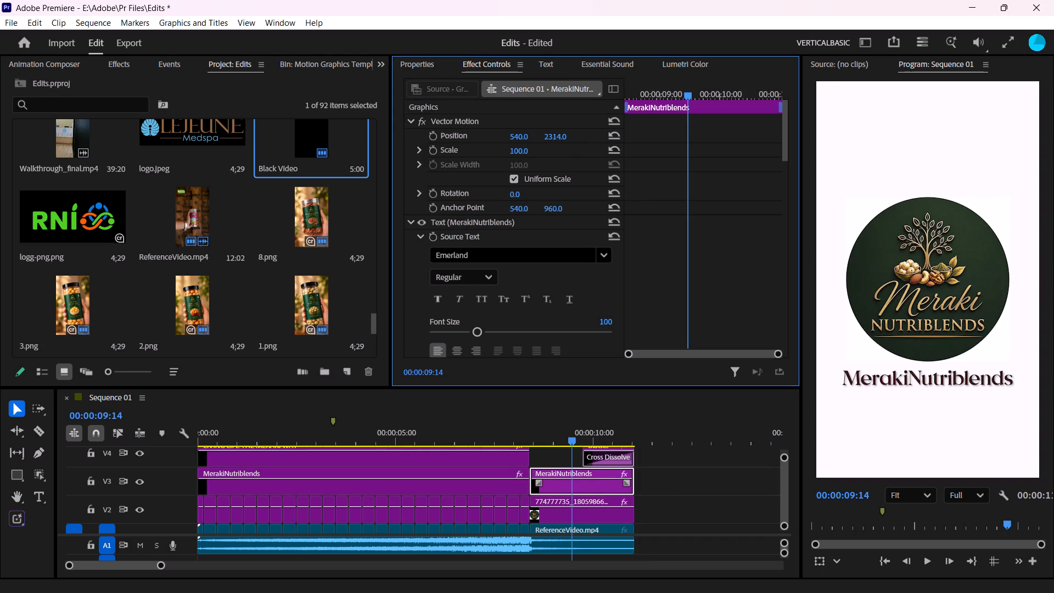
{"action": "left_click_drag", "start_coordinate": [999, 199], "coordinate": [992, 205]}
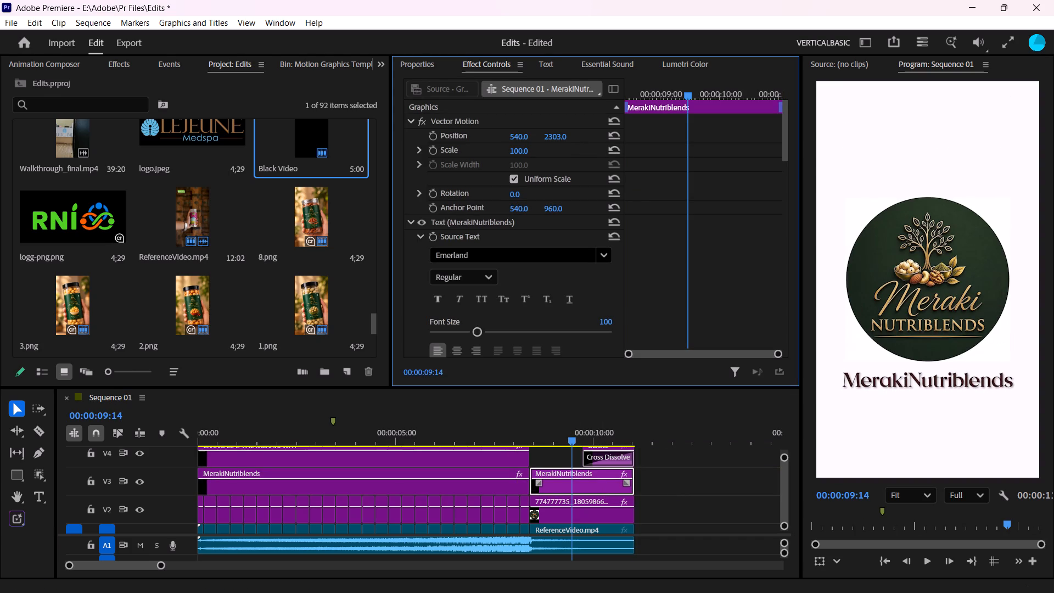
{"action": "left_click_drag", "start_coordinate": [992, 205], "coordinate": [979, 215]}
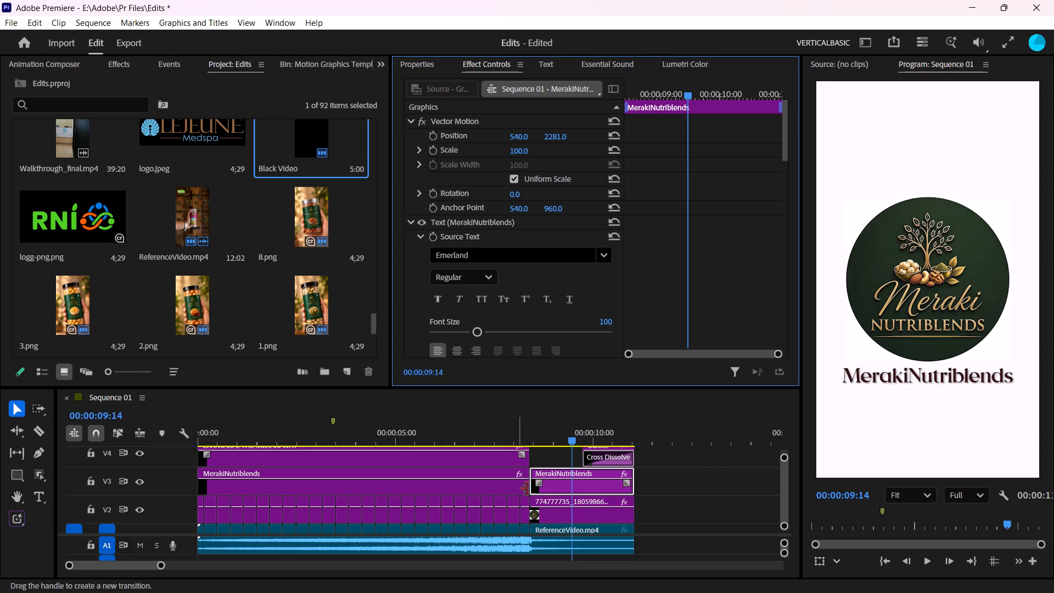
{"action": "left_click_drag", "start_coordinate": [603, 556], "coordinate": [612, 578]}
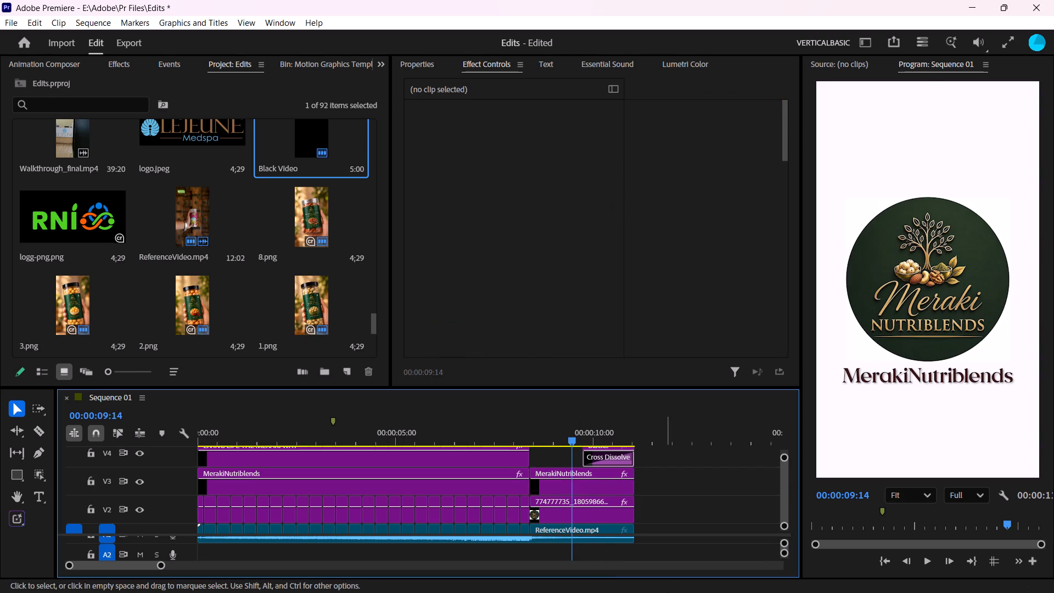
{"action": "left_click", "coordinate": [599, 574]}
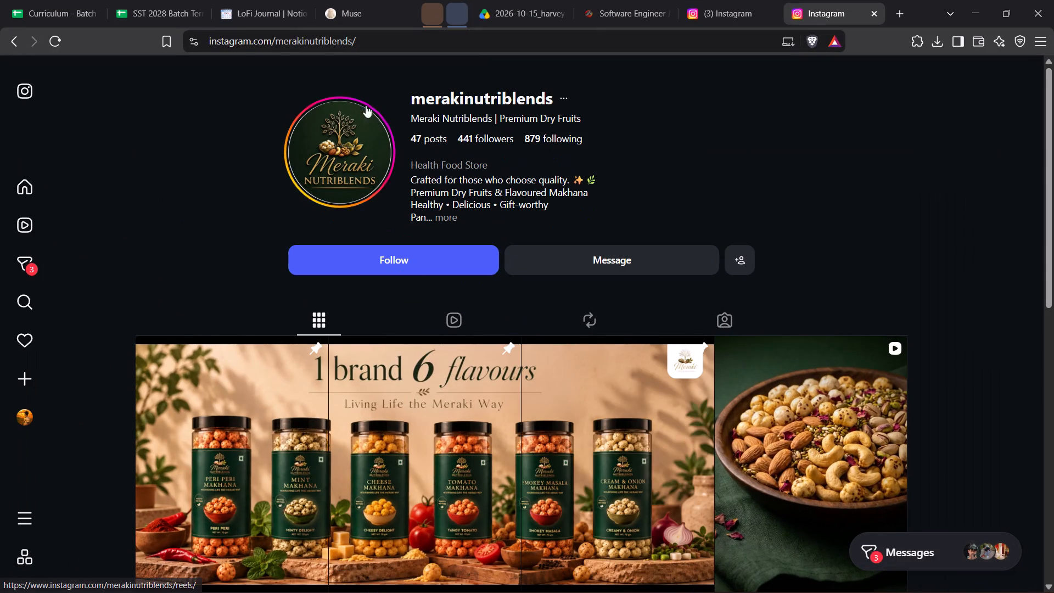
{"action": "left_click_drag", "start_coordinate": [405, 94], "coordinate": [560, 92]}
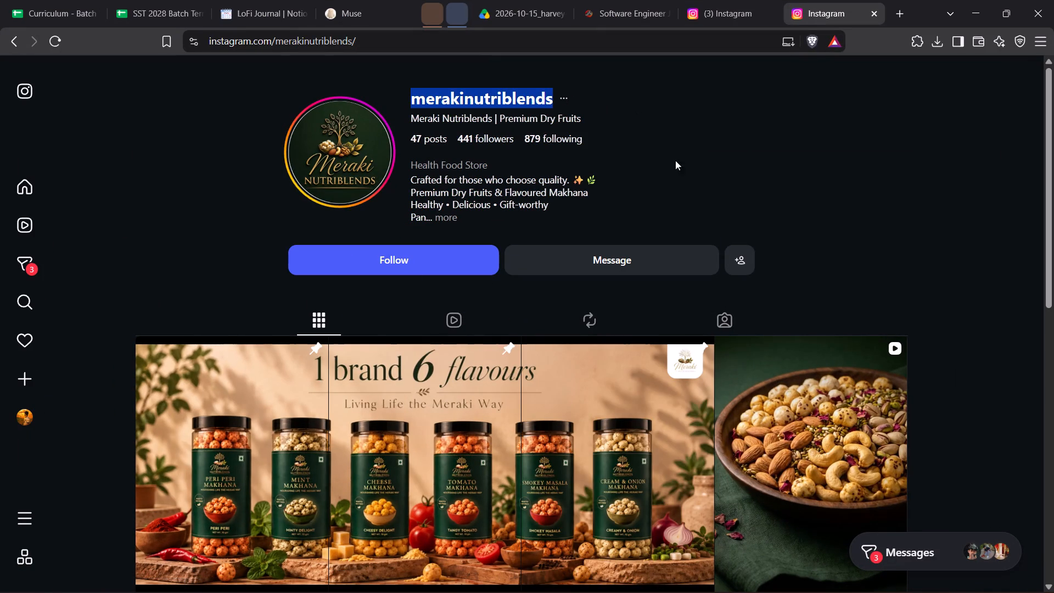
{"action": "key", "text": "ctrl+c"}
{"action": "left_click", "coordinate": [696, 580]}
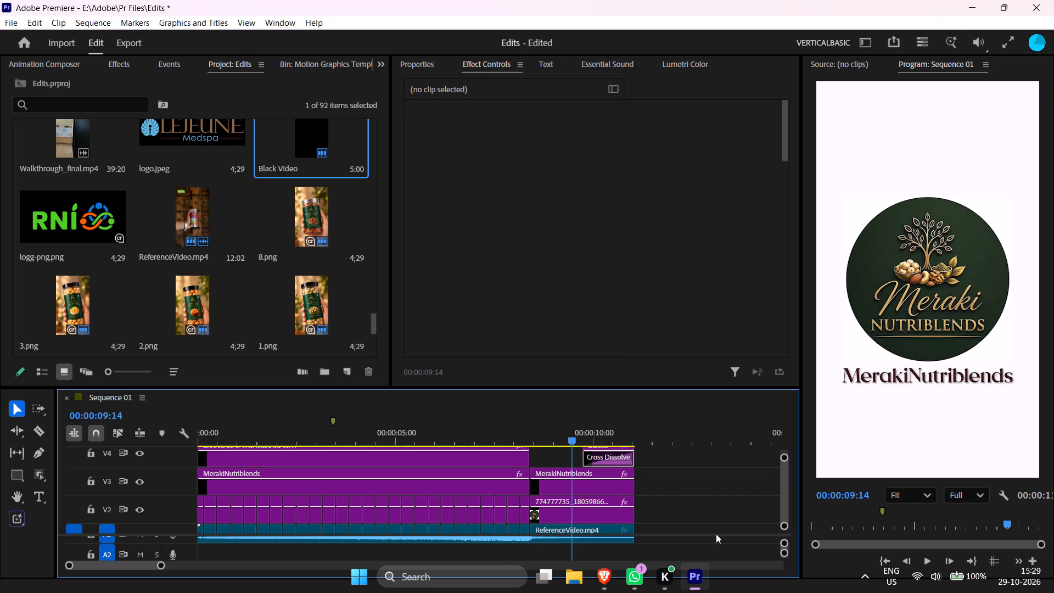
{"action": "double_click", "coordinate": [956, 377]}
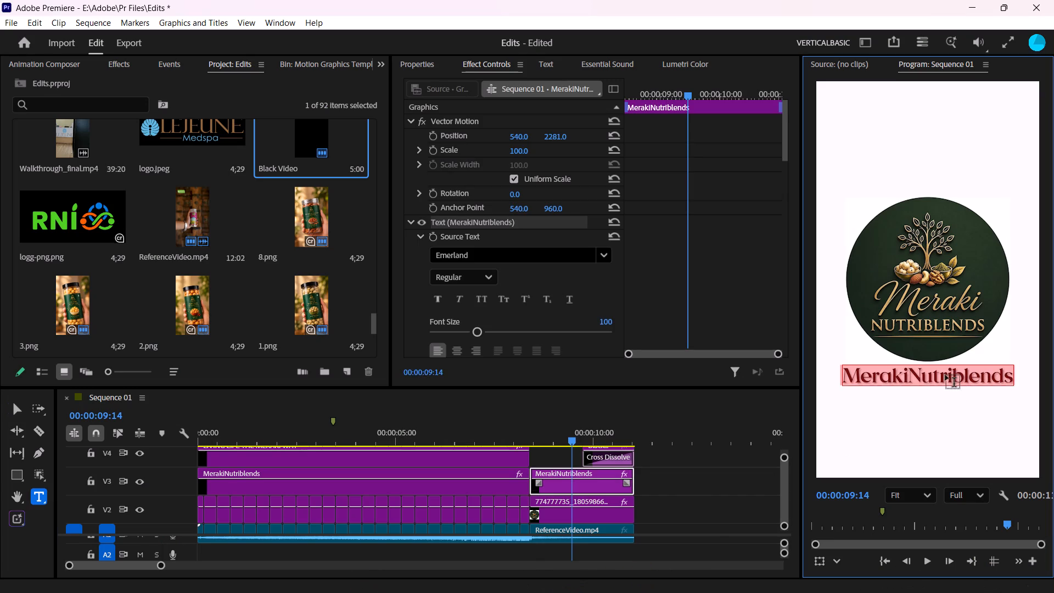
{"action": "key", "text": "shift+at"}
{"action": "key", "text": "ctrl+v"}
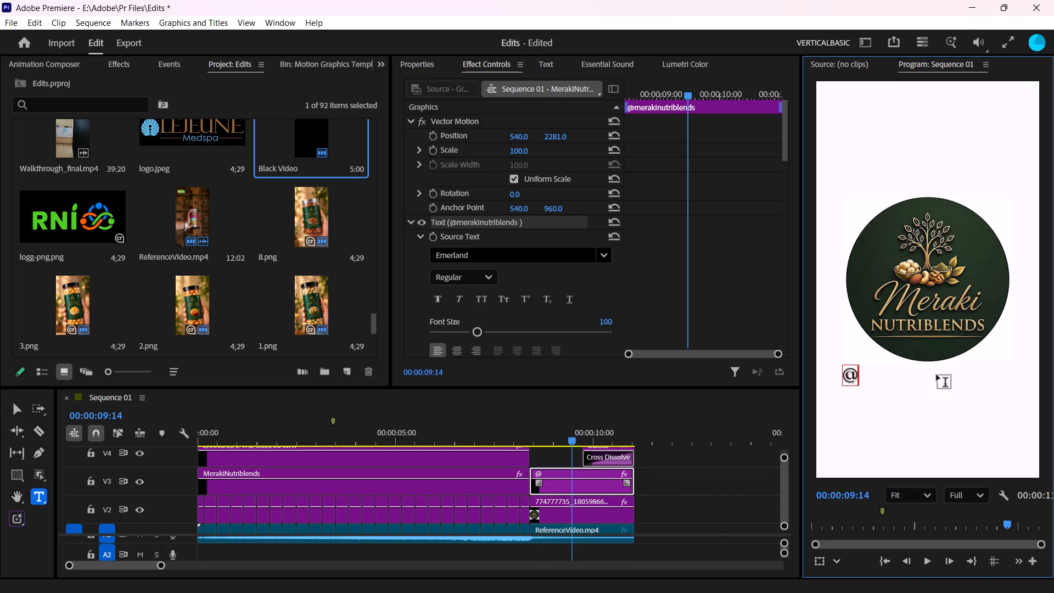
{"action": "key", "text": "BackSpace"}
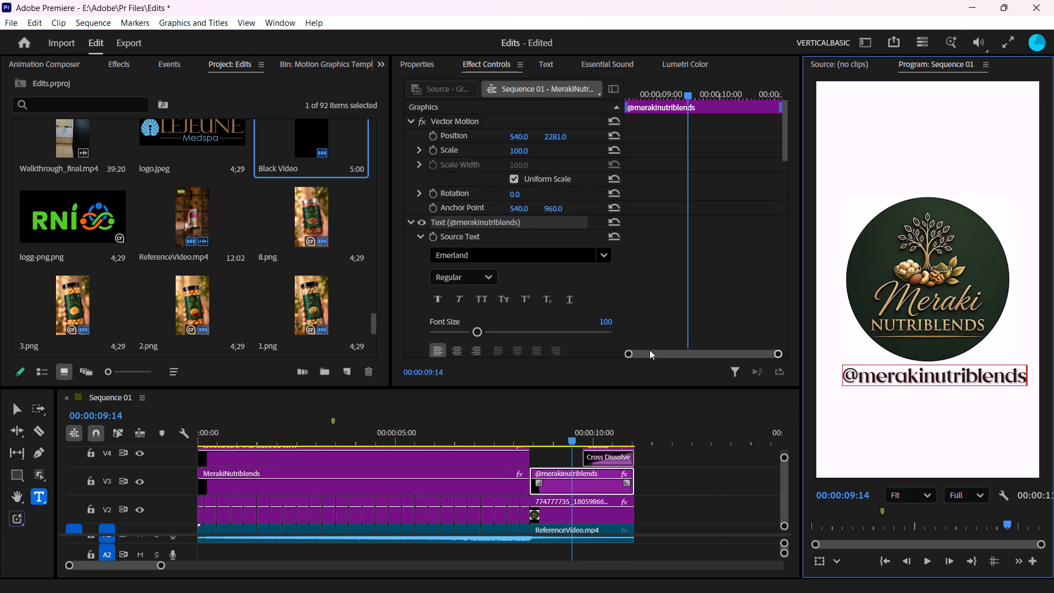
{"action": "left_click", "coordinate": [20, 411]}
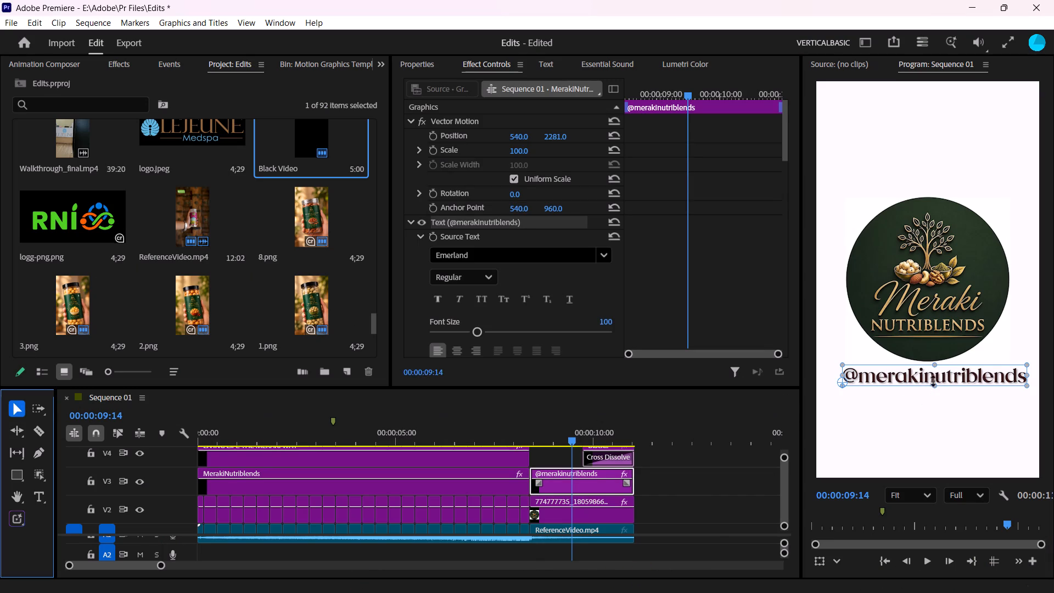
{"action": "left_click_drag", "start_coordinate": [946, 377], "coordinate": [940, 376], "text": "ctrl"}
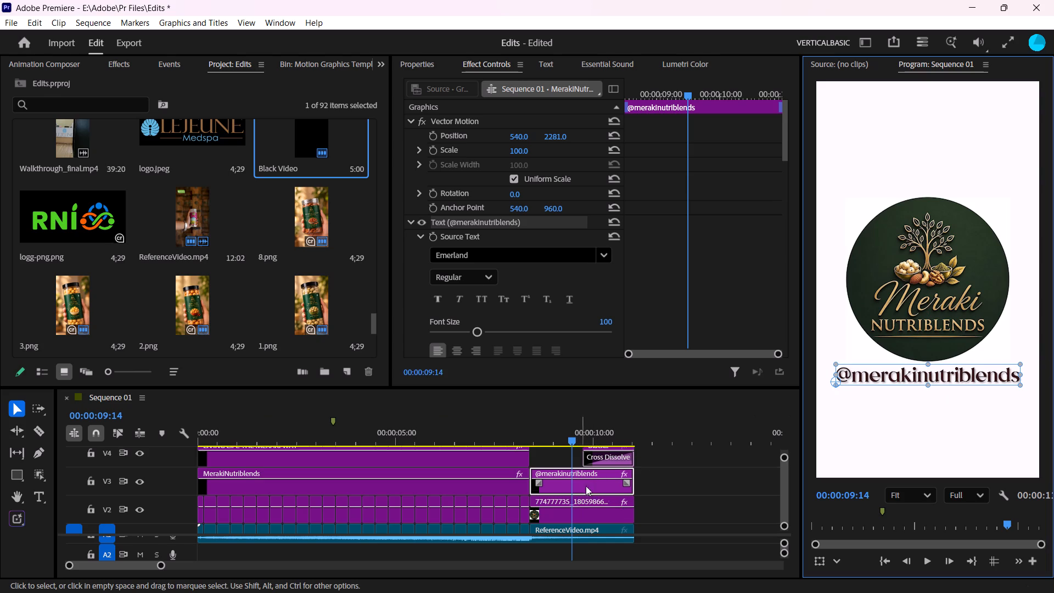
Copy both Scale keyframes of the logo clip on V2 and delete them from it with the playhead at 00:00:08:12.
{"action": "left_click", "coordinate": [585, 510]}
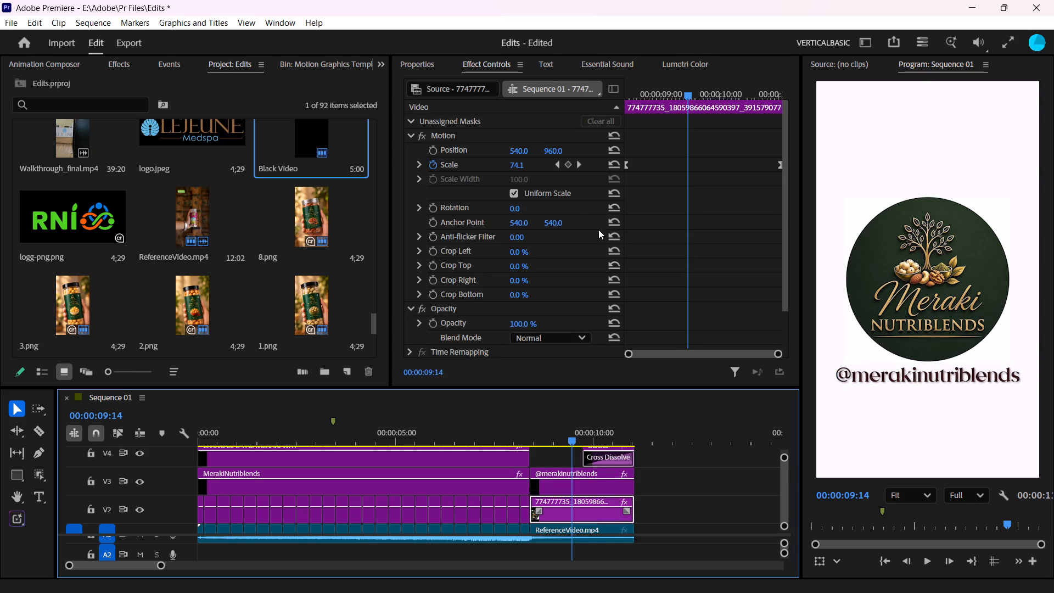
{"action": "left_click", "coordinate": [624, 160]}
{"action": "left_click", "coordinate": [777, 165], "text": "shift"}
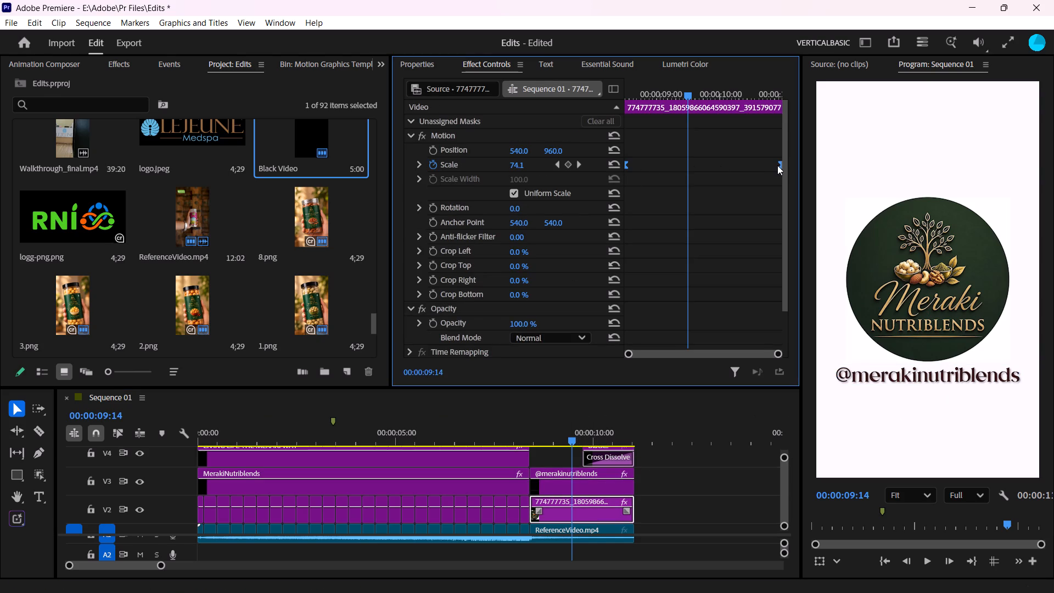
{"action": "key", "text": "ctrl+c"}
{"action": "left_click_drag", "start_coordinate": [644, 91], "coordinate": [559, 95]}
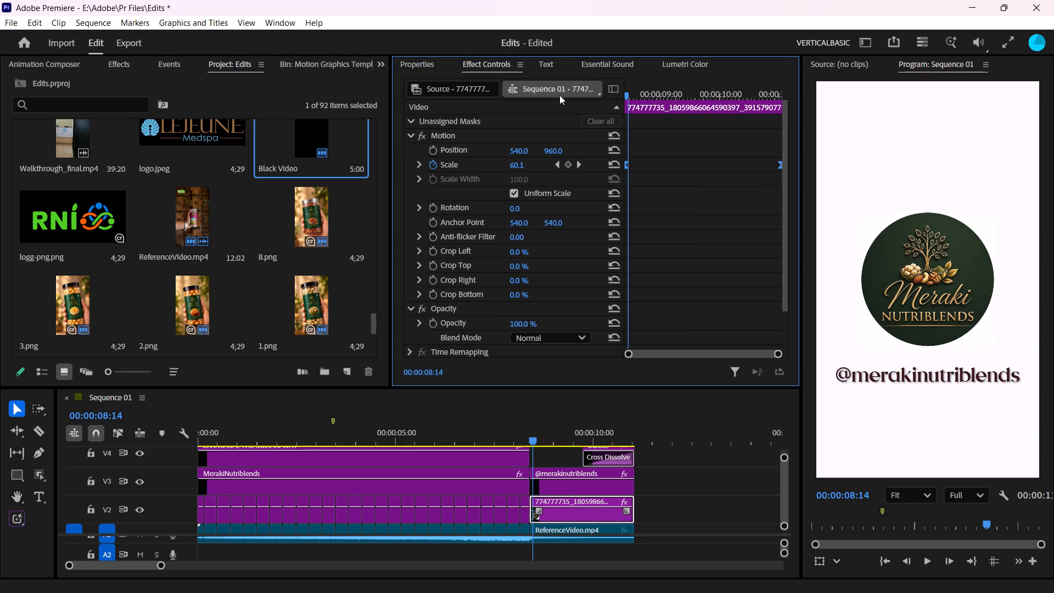
{"action": "left_click_drag", "start_coordinate": [559, 95], "coordinate": [547, 99]}
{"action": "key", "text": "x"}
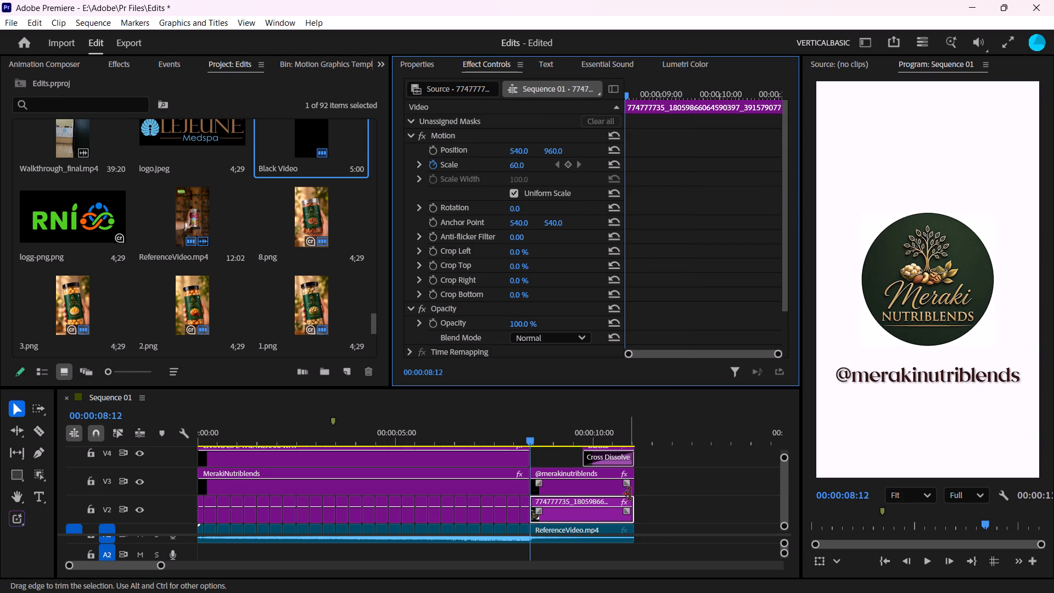
{"action": "left_click", "coordinate": [559, 491]}
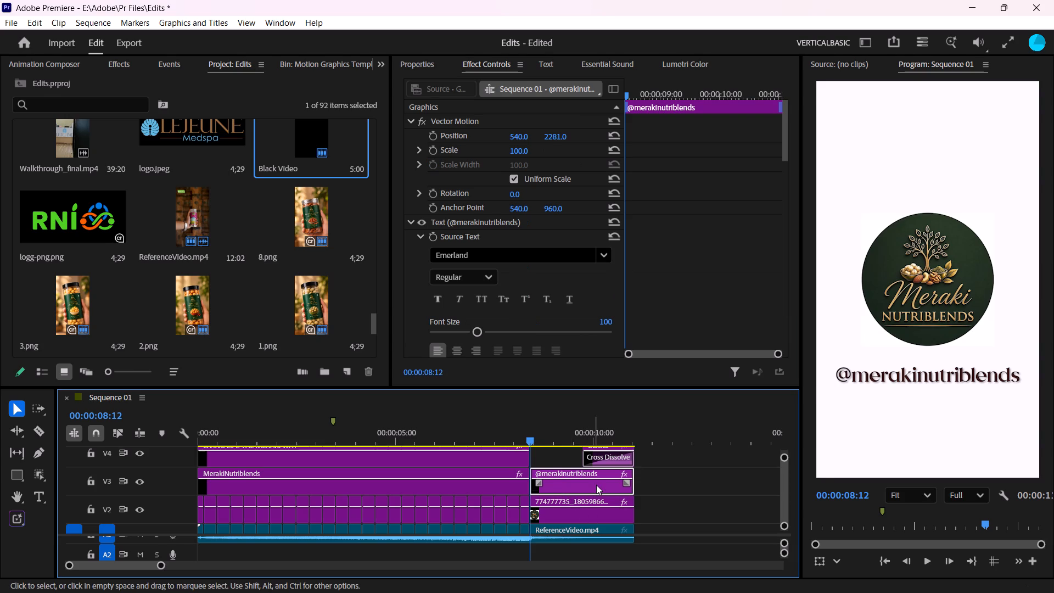
{"action": "left_click", "coordinate": [989, 564]}
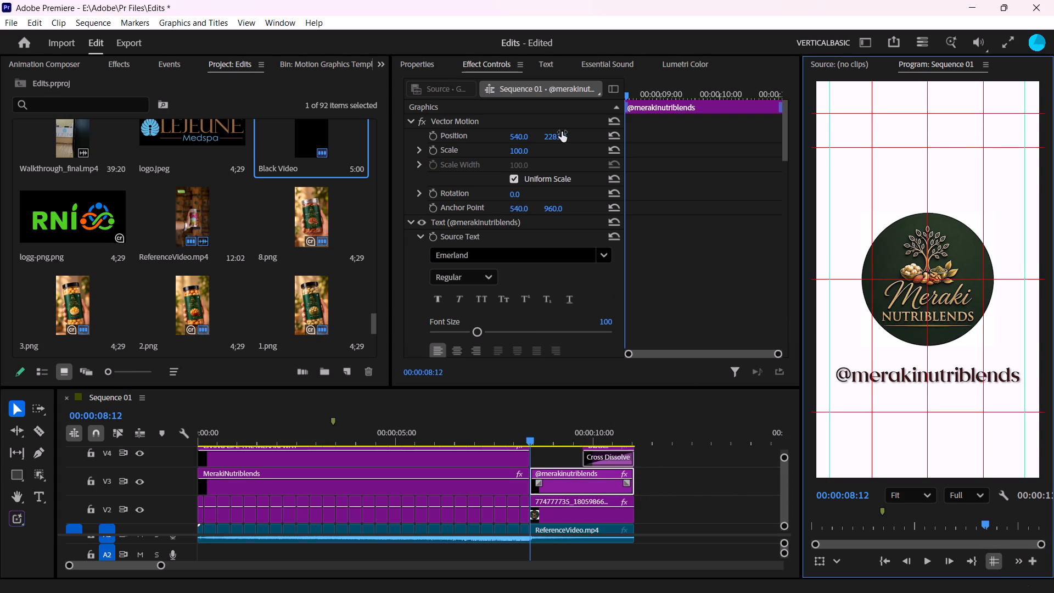
{"action": "left_click_drag", "start_coordinate": [561, 134], "coordinate": [463, 136]}
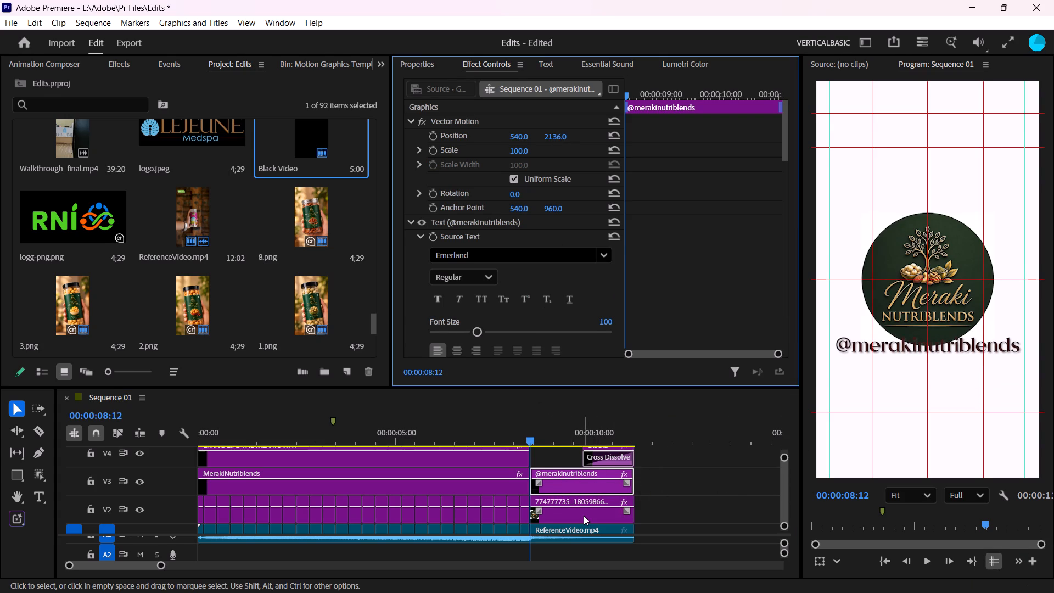
{"action": "left_click", "coordinate": [584, 516]}
{"action": "left_click_drag", "start_coordinate": [559, 153], "coordinate": [462, 175]}
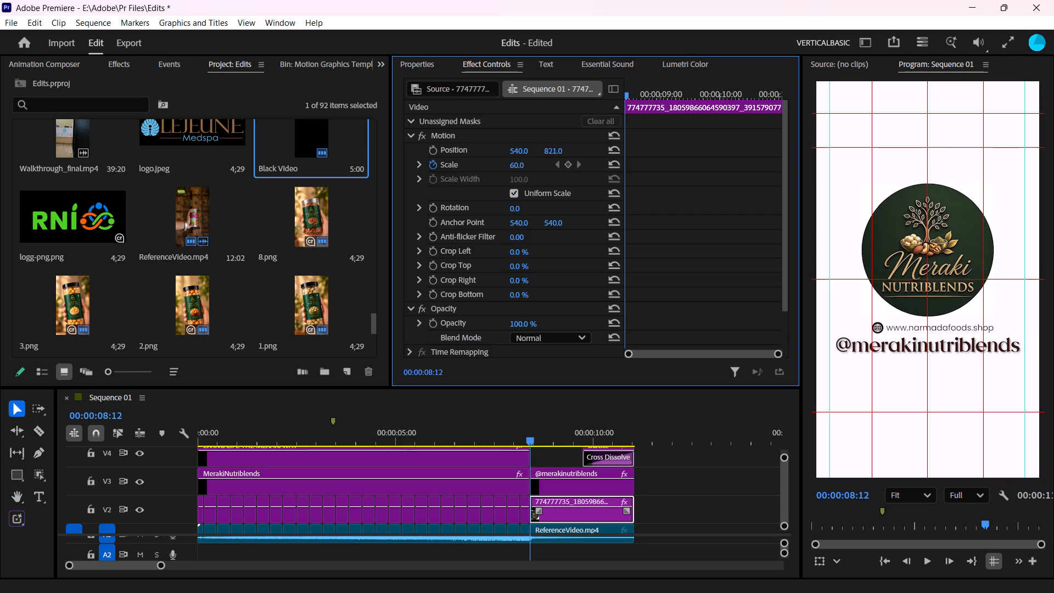
{"action": "left_click_drag", "start_coordinate": [462, 175], "coordinate": [514, 169]}
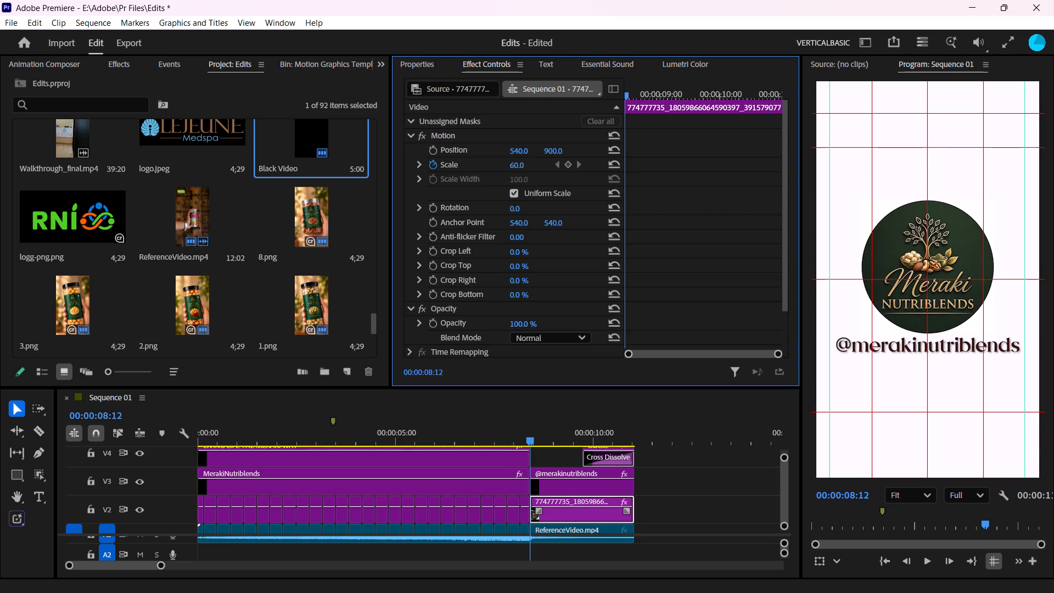
{"action": "left_click_drag", "start_coordinate": [514, 169], "coordinate": [515, 169]}
{"action": "left_click_drag", "start_coordinate": [515, 169], "coordinate": [511, 166]}
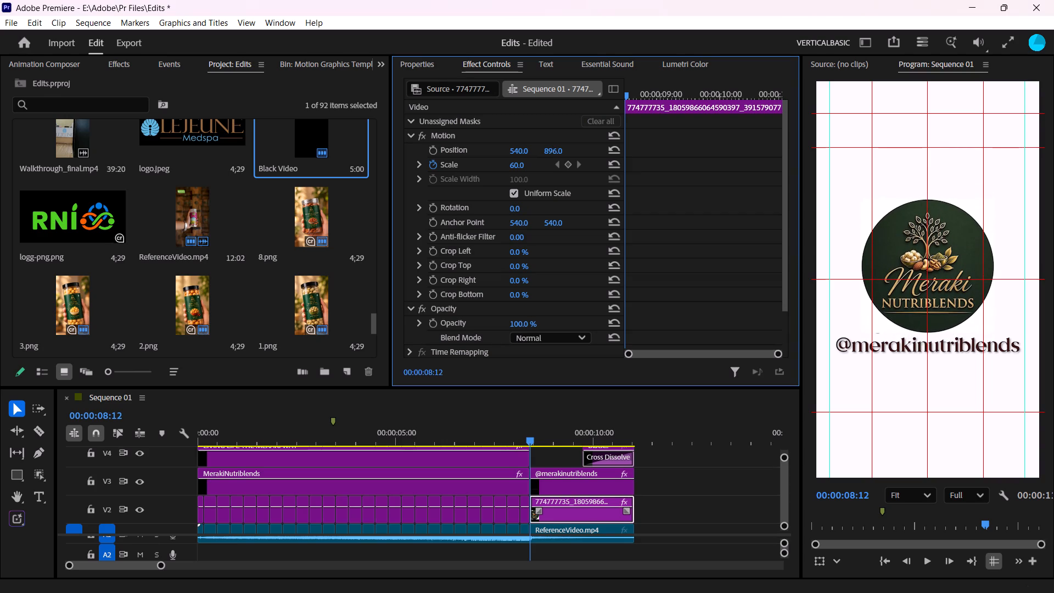
{"action": "left_click_drag", "start_coordinate": [511, 166], "coordinate": [513, 165]}
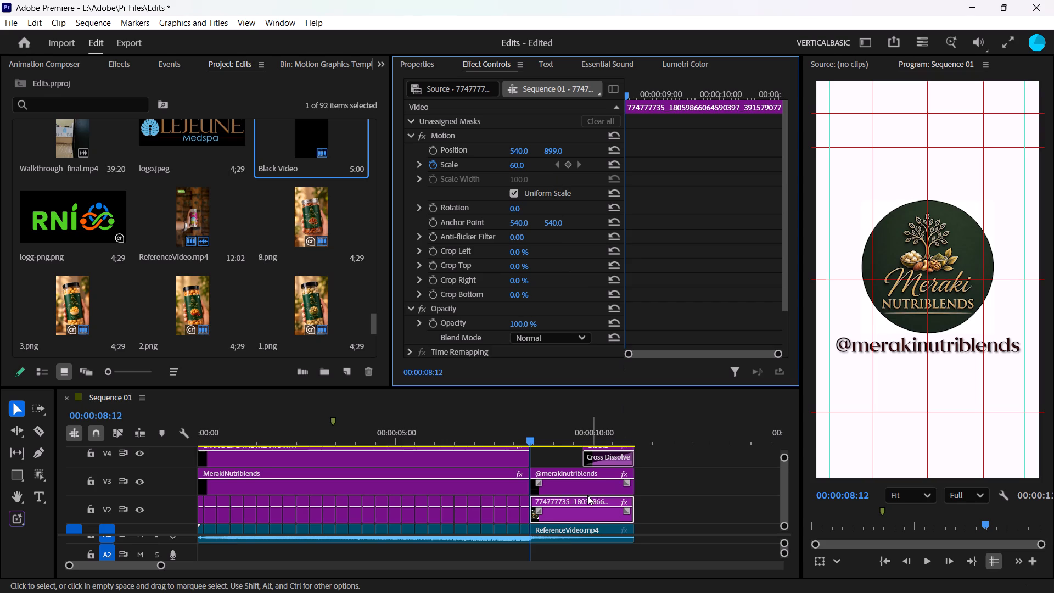
{"action": "left_click", "coordinate": [585, 491]}
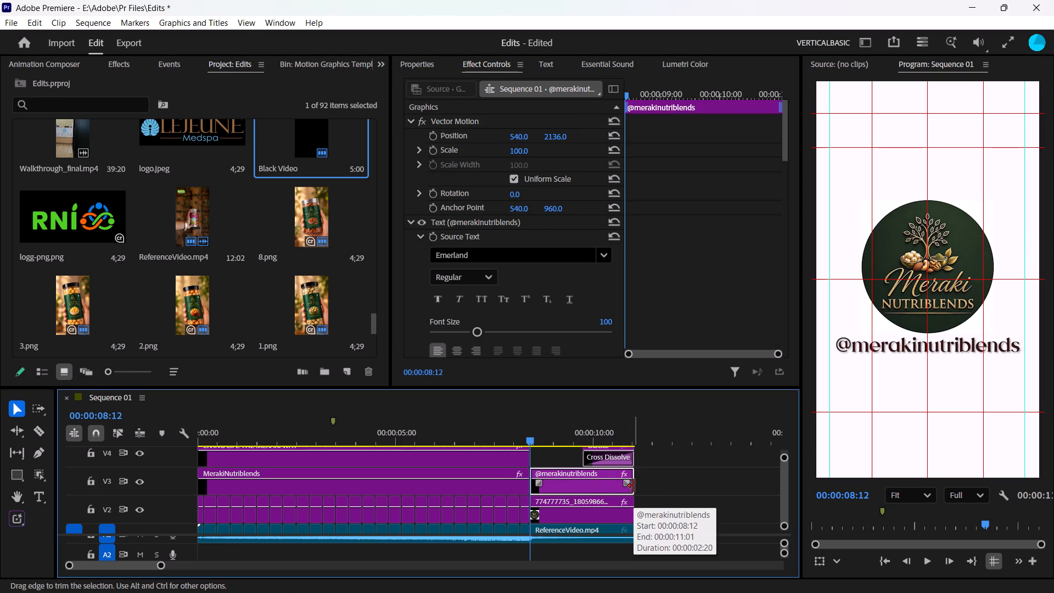
{"action": "left_click", "coordinate": [561, 137]}
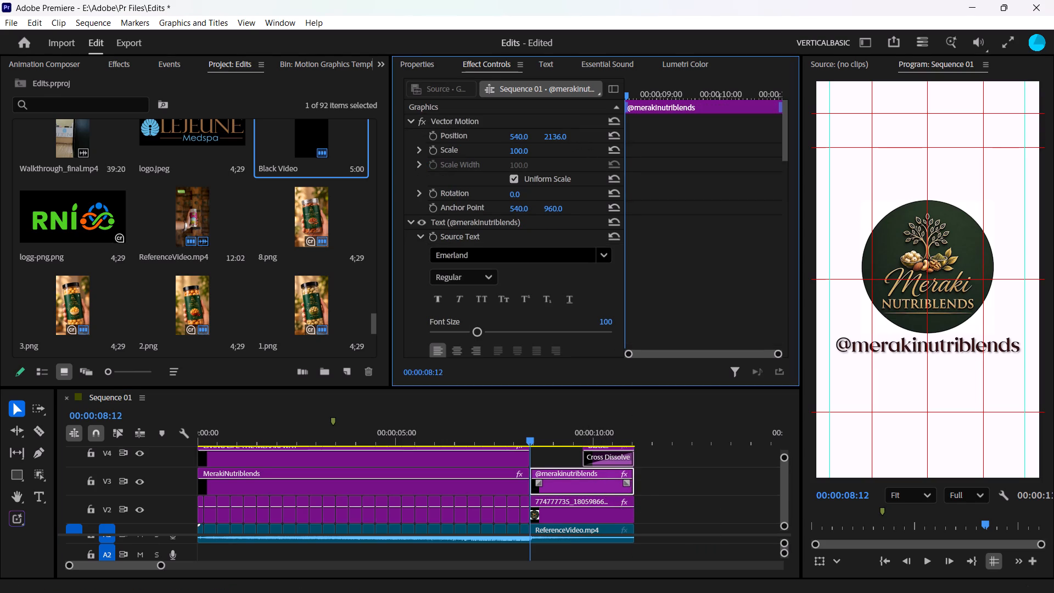
{"action": "left_click", "coordinate": [570, 507], "text": "shift"}
{"action": "right_click", "coordinate": [570, 507]}
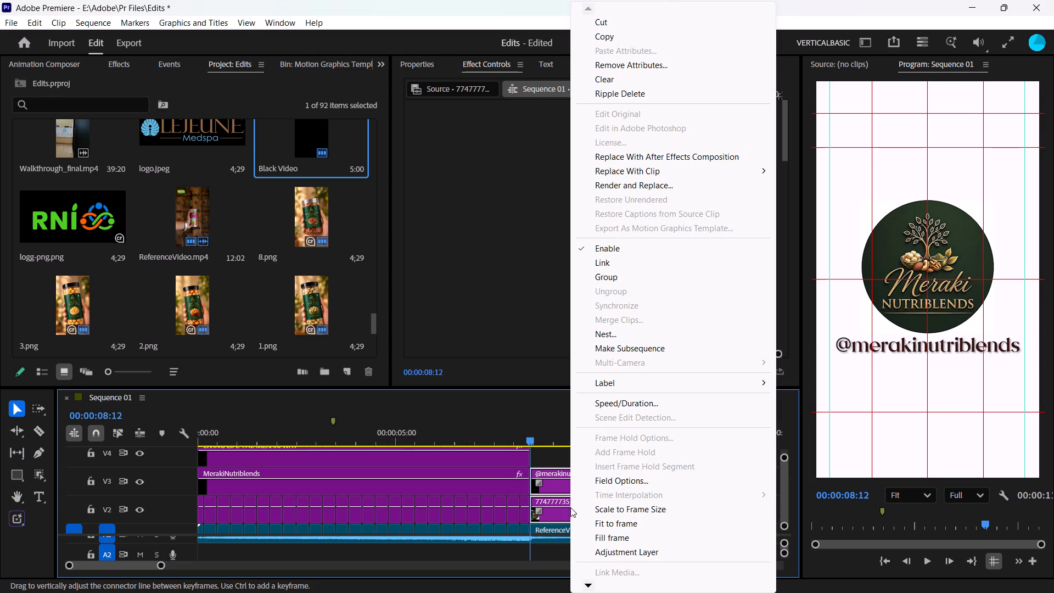
{"action": "left_click", "coordinate": [623, 336]}
{"action": "left_click", "coordinate": [560, 316]}
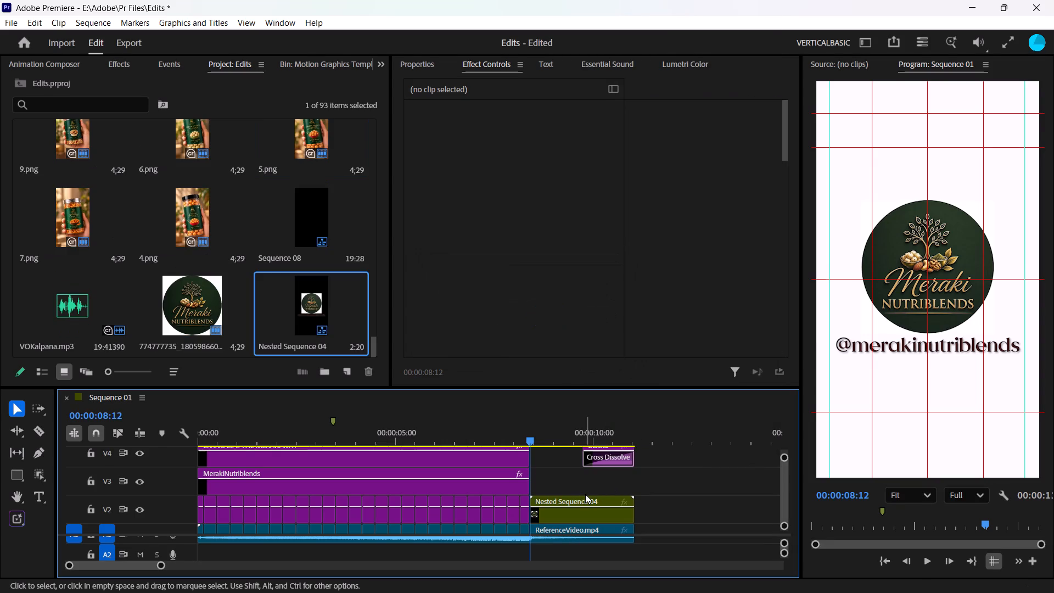
Move the Black Video clip down from V4 to V3, directly above the nested logo and text, and select the nest.
{"action": "left_click_drag", "start_coordinate": [608, 462], "coordinate": [607, 473]}
{"action": "left_click", "coordinate": [591, 501]}
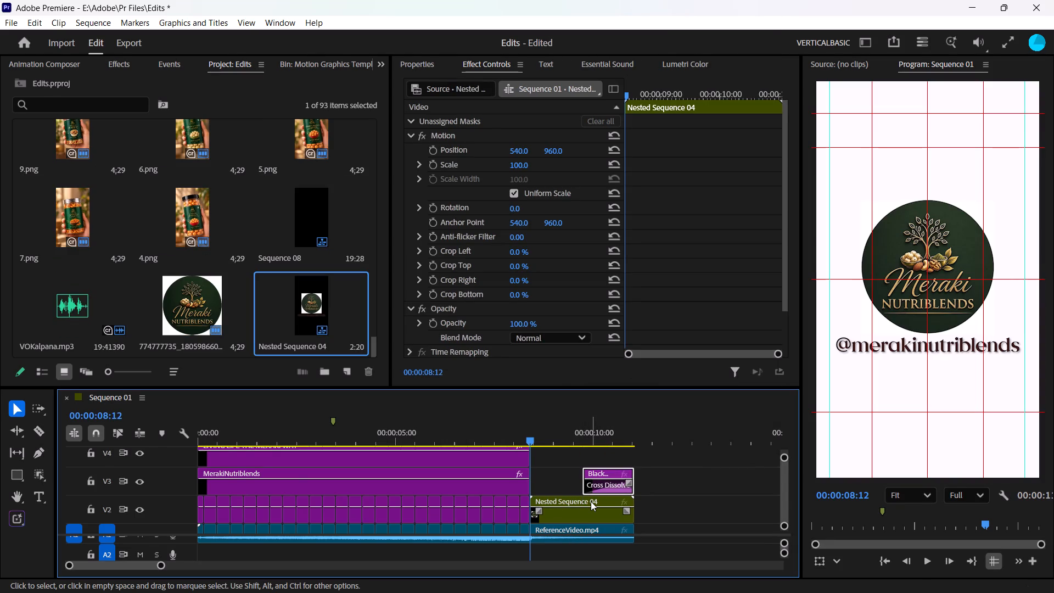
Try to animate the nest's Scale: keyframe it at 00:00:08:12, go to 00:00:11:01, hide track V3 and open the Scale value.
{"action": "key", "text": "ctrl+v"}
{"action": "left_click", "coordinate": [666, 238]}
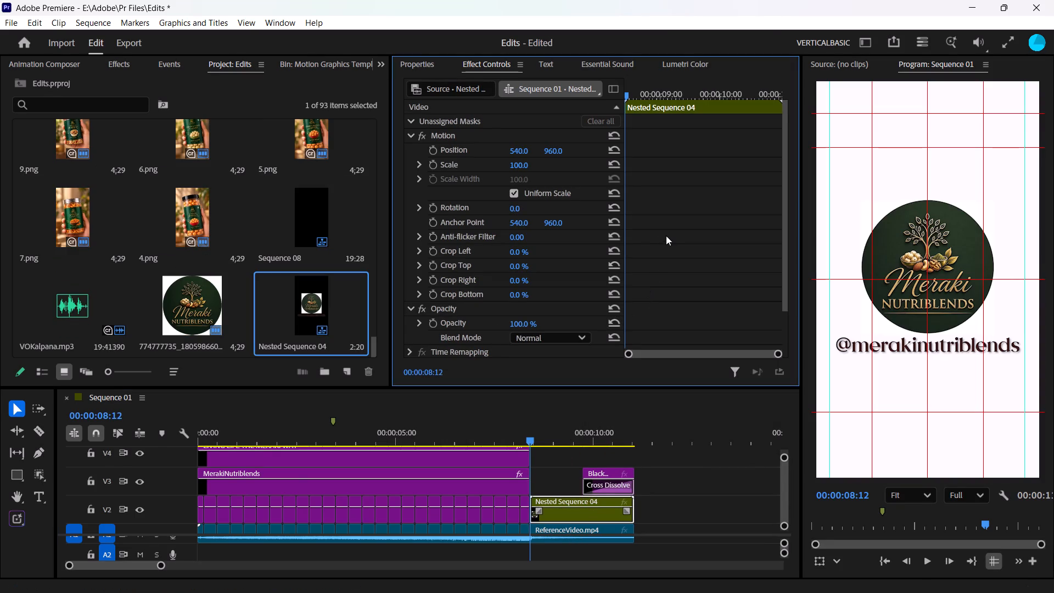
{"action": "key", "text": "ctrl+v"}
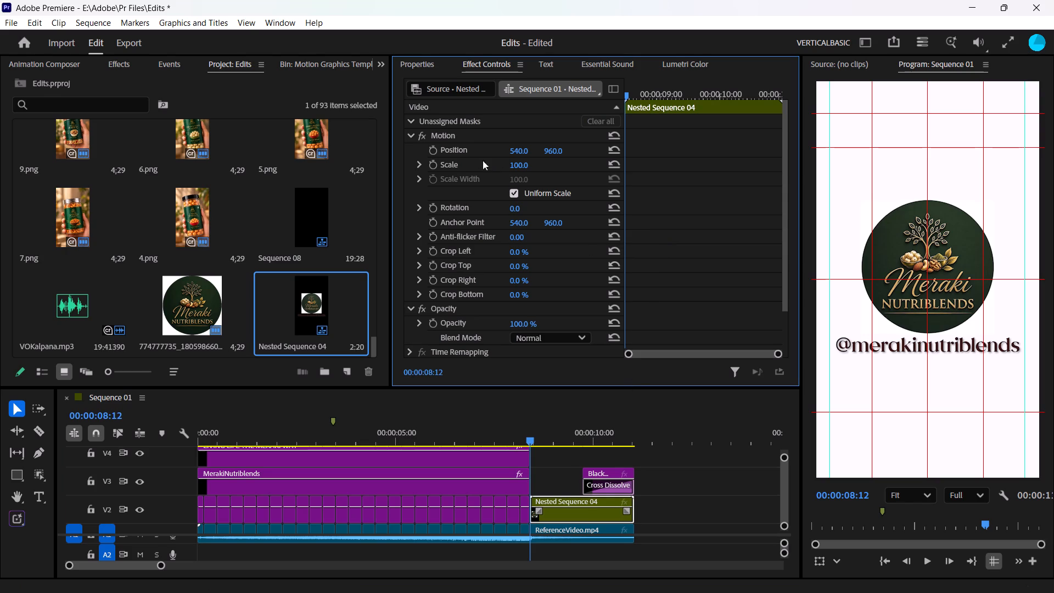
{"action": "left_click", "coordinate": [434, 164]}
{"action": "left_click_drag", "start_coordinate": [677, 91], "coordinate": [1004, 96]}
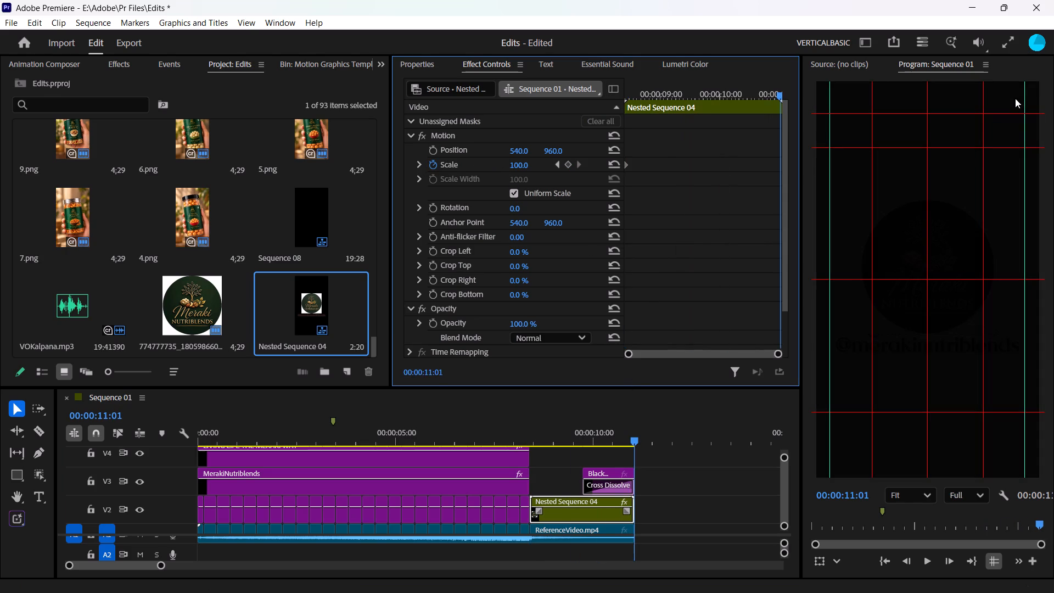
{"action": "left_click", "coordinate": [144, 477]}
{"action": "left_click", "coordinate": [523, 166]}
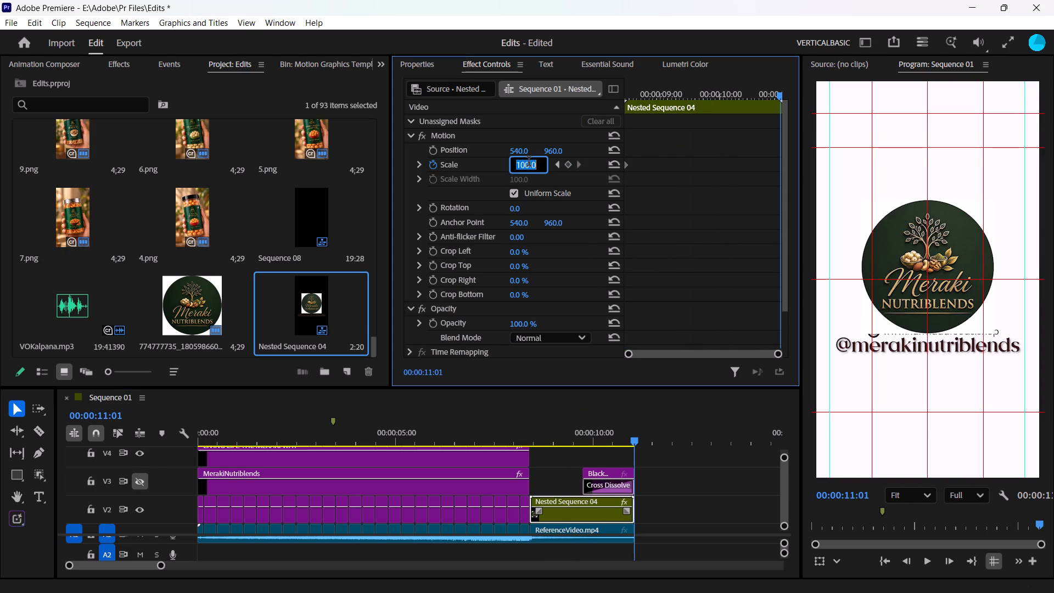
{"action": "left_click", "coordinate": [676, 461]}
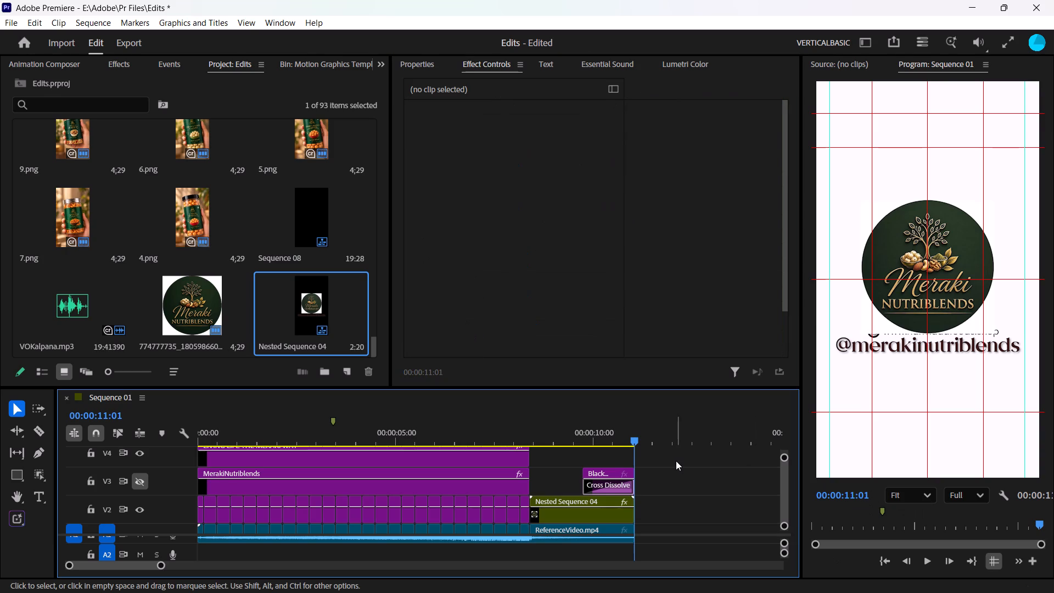
{"action": "key", "text": "ctrl+z"}
{"action": "key", "text": "ctrl+z"}
{"action": "key", "text": "ctrl+z"}
{"action": "key", "text": "ctrl+z"}
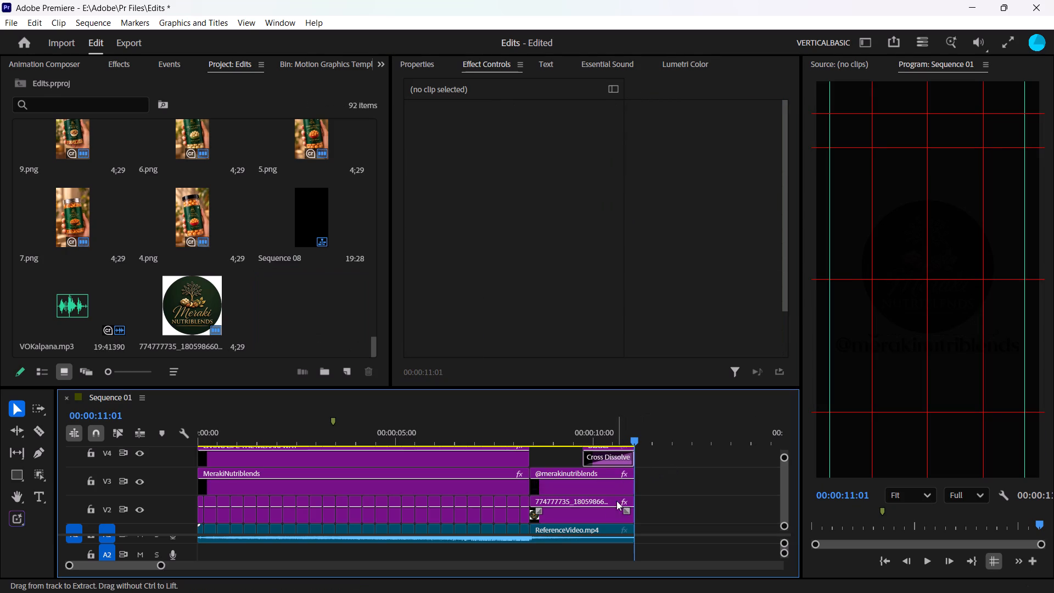
{"action": "scroll", "coordinate": [643, 466], "scroll_direction": "up", "scroll_amount": 7, "text": "ctrl"}
{"action": "scroll", "coordinate": [643, 466], "scroll_direction": "down", "scroll_amount": 7, "text": "ctrl"}
{"action": "left_click_drag", "start_coordinate": [645, 462], "coordinate": [642, 463]}
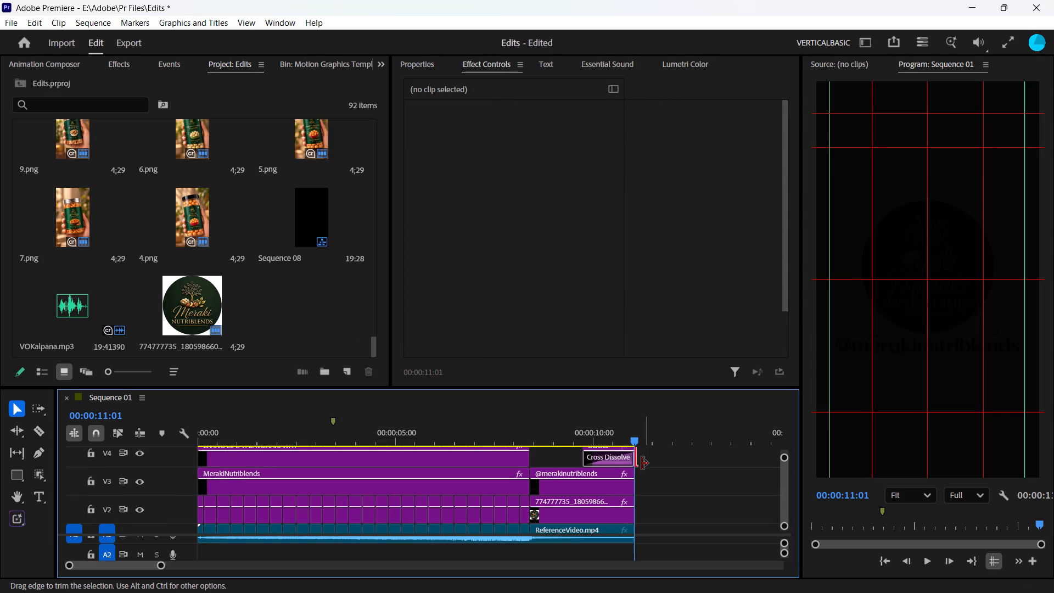
{"action": "left_click_drag", "start_coordinate": [642, 463], "coordinate": [609, 493]}
{"action": "key", "text": "ctrl+z"}
{"action": "left_click_drag", "start_coordinate": [669, 444], "coordinate": [686, 475]}
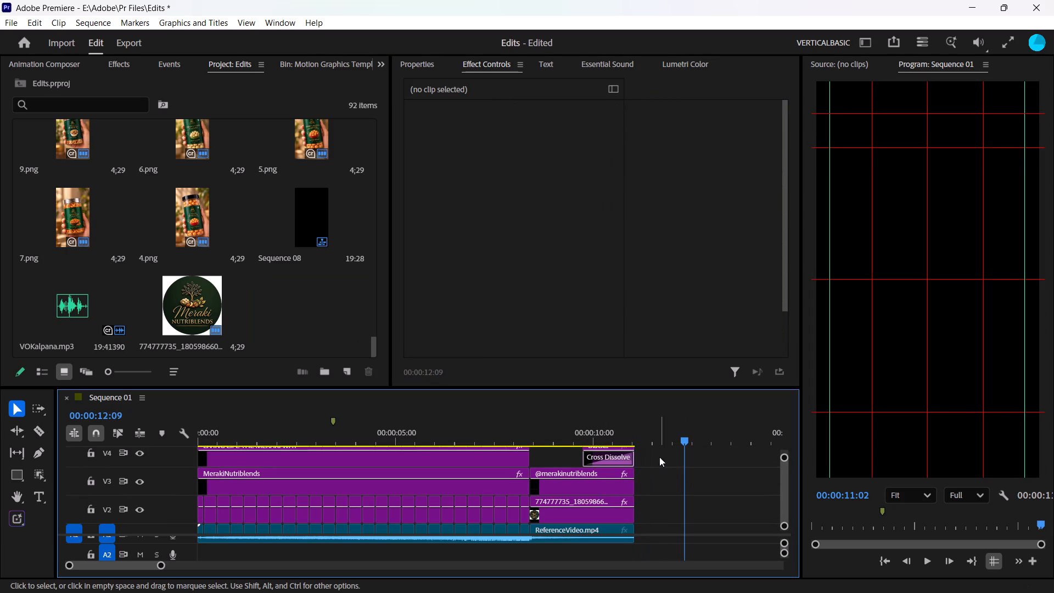
{"action": "left_click_drag", "start_coordinate": [657, 456], "coordinate": [617, 504]}
{"action": "key", "text": "alt+Up"}
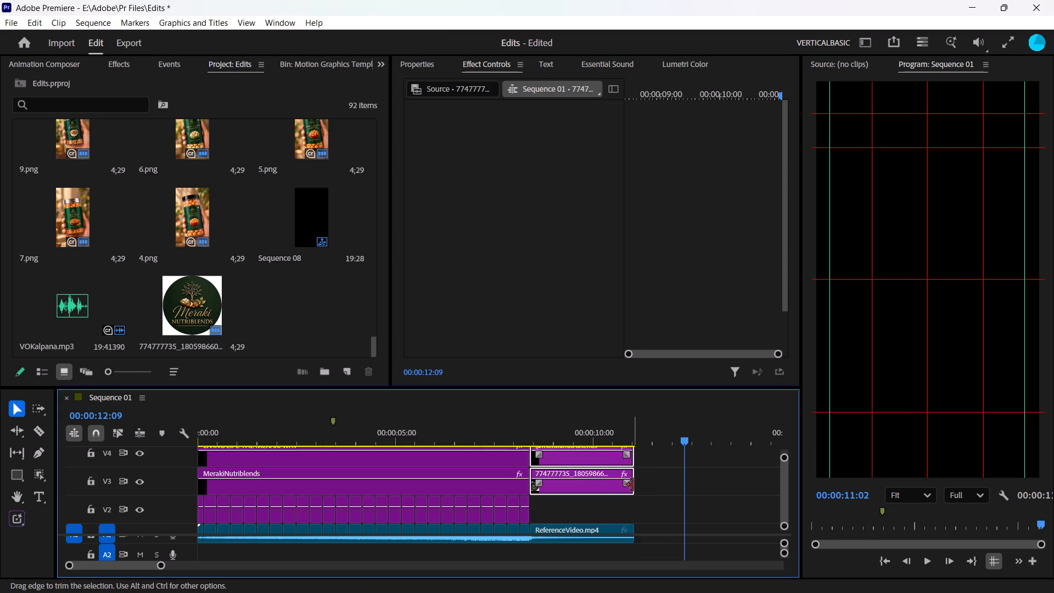
{"action": "scroll", "coordinate": [670, 475], "scroll_direction": "up", "scroll_amount": 2, "text": "ctrl"}
{"action": "left_click", "coordinate": [670, 482]}
{"action": "scroll", "coordinate": [664, 478], "scroll_direction": "down", "scroll_amount": 6, "text": "ctrl"}
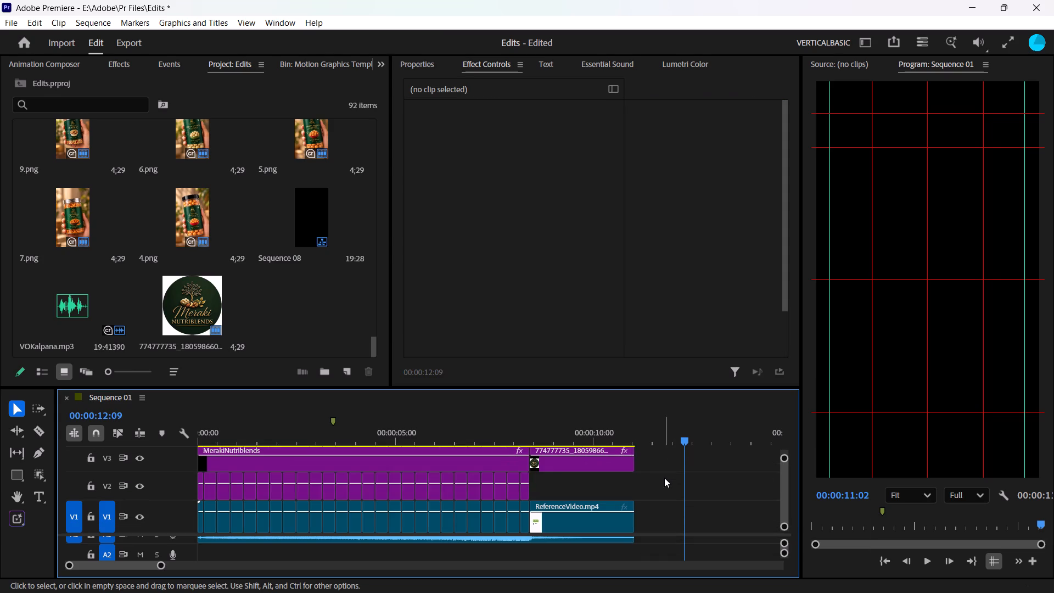
Create a white color matte, keeping the name Color Matte.
{"action": "left_click", "coordinate": [344, 375]}
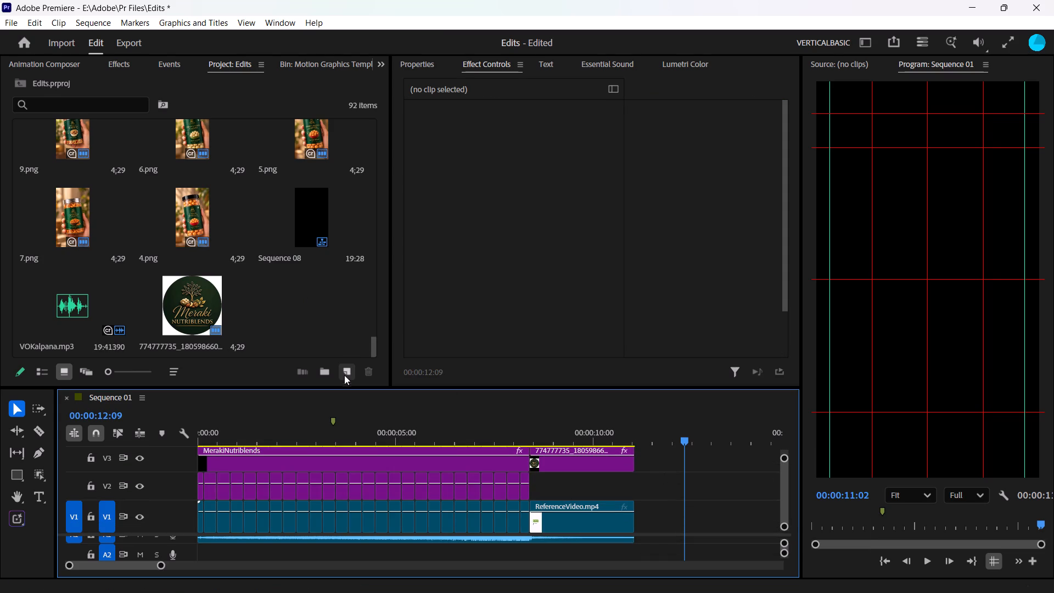
{"action": "left_click_drag", "start_coordinate": [405, 471], "coordinate": [408, 486]}
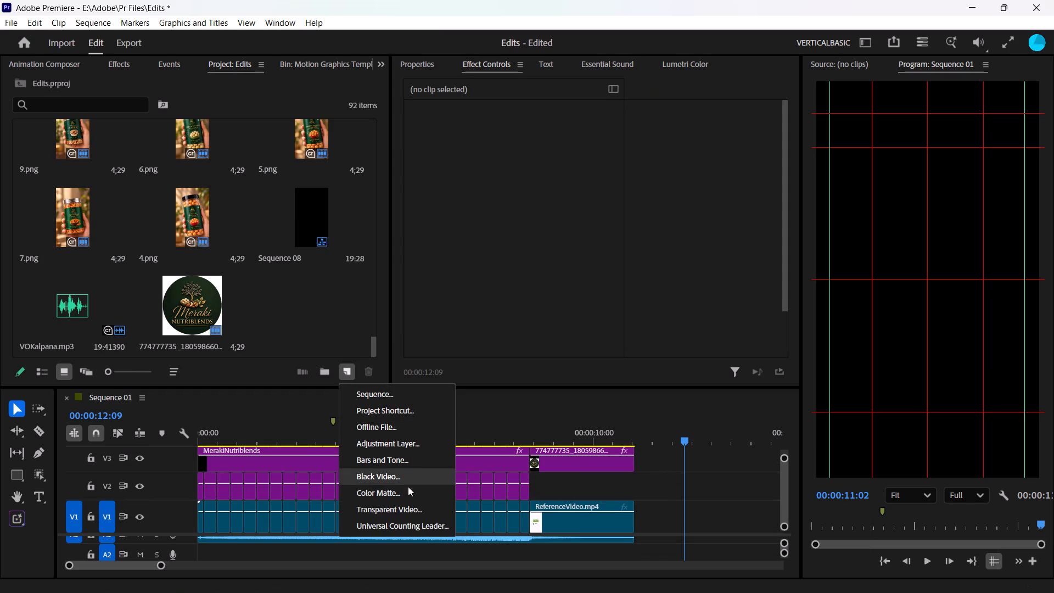
{"action": "left_click_drag", "start_coordinate": [408, 486], "coordinate": [408, 488]}
{"action": "left_click", "coordinate": [576, 370]}
{"action": "left_click_drag", "start_coordinate": [427, 309], "coordinate": [297, 309]}
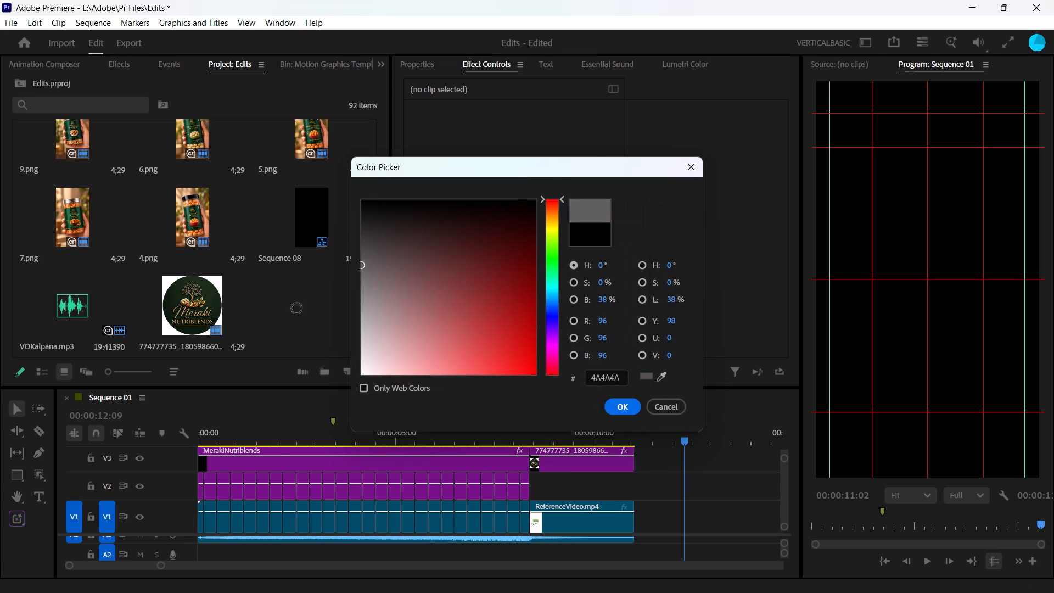
{"action": "left_click_drag", "start_coordinate": [297, 309], "coordinate": [273, 484]}
{"action": "left_click", "coordinate": [623, 403]}
{"action": "left_click", "coordinate": [514, 324]}
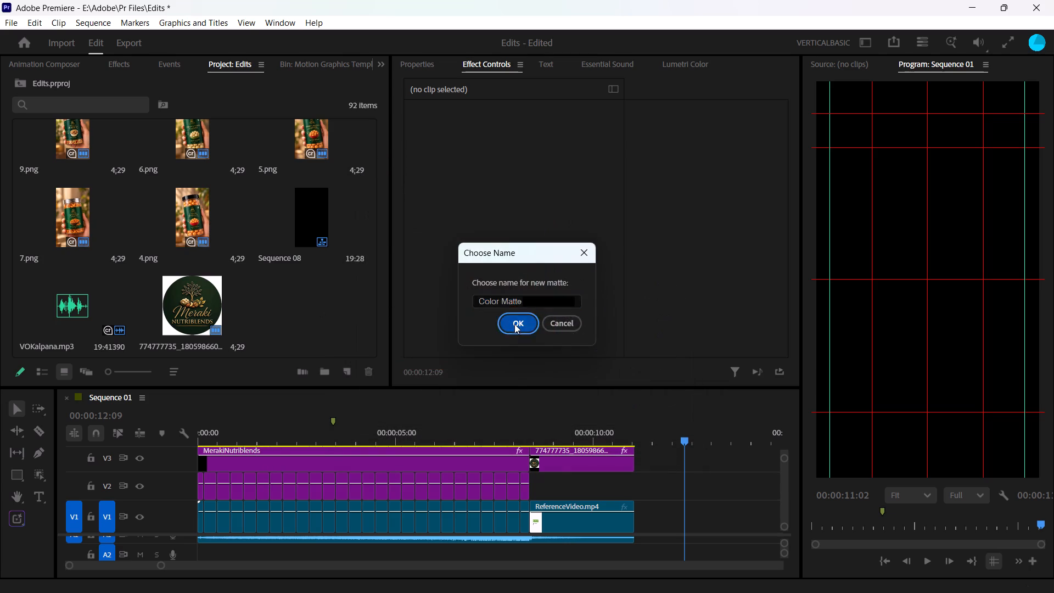
Place the Color Matte on V2 beneath the logo from 00:00:08:12 and trim its end to match the logo clip.
{"action": "left_click_drag", "start_coordinate": [285, 304], "coordinate": [533, 497]}
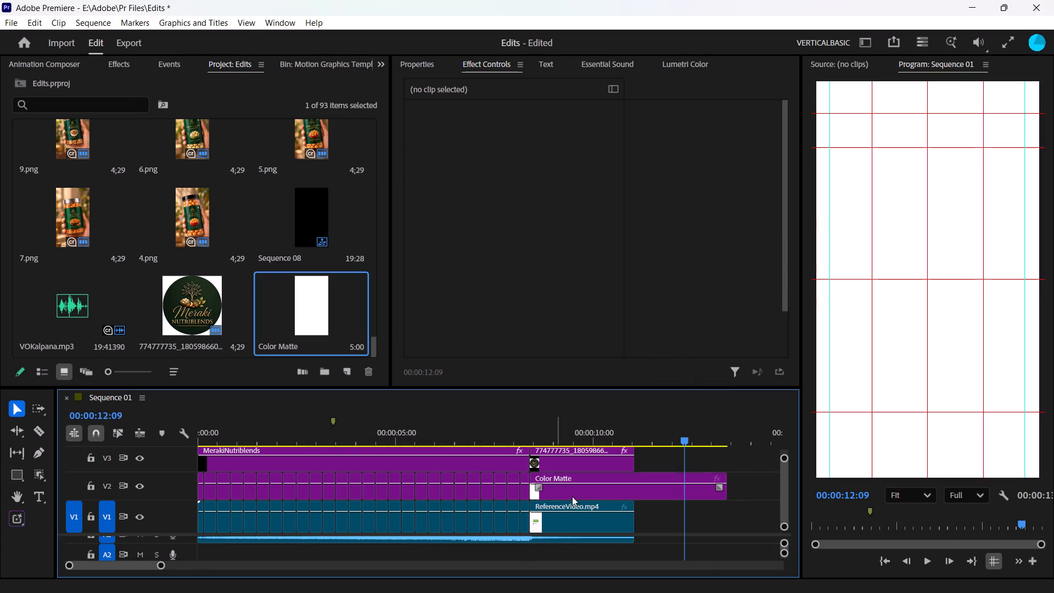
{"action": "left_click_drag", "start_coordinate": [730, 491], "coordinate": [641, 494]}
Delete the ReferenceVideo.mp4 clip on V1 beneath the matte and move the four closing clips down one track.
{"action": "left_click", "coordinate": [619, 514]}
{"action": "key", "text": "x"}
{"action": "scroll", "coordinate": [644, 502], "scroll_direction": "up", "scroll_amount": 4, "text": "ctrl"}
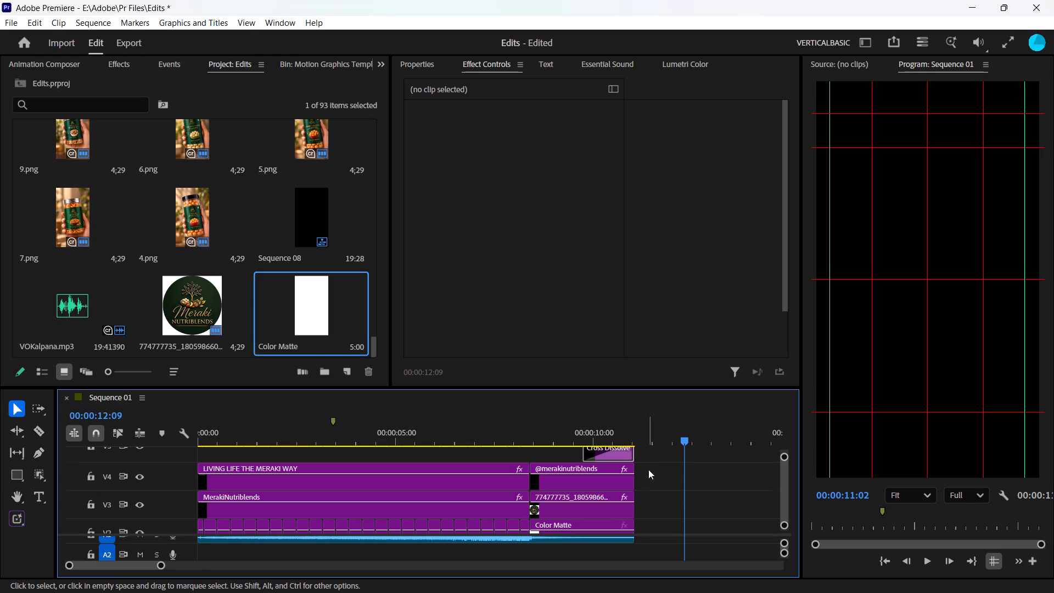
{"action": "left_click_drag", "start_coordinate": [648, 447], "coordinate": [619, 525]}
{"action": "key", "text": "alt+Down"}
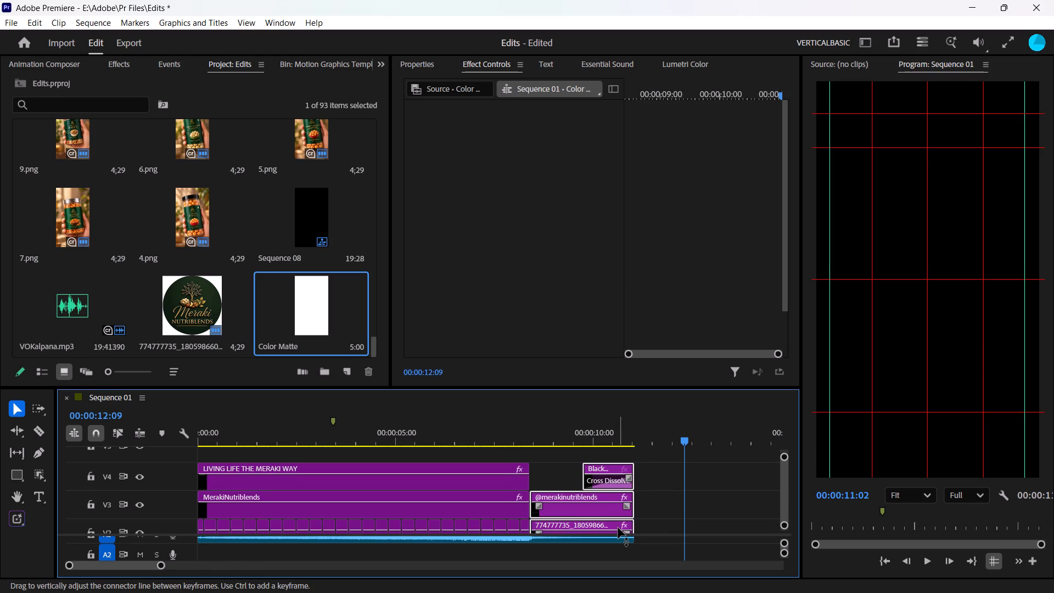
{"action": "scroll", "coordinate": [618, 528], "scroll_direction": "down", "scroll_amount": 8, "text": "ctrl"}
Save the project and play the closing from 00:00:08:09.
{"action": "left_click", "coordinate": [527, 430]}
{"action": "key", "text": "ctrl+s"}
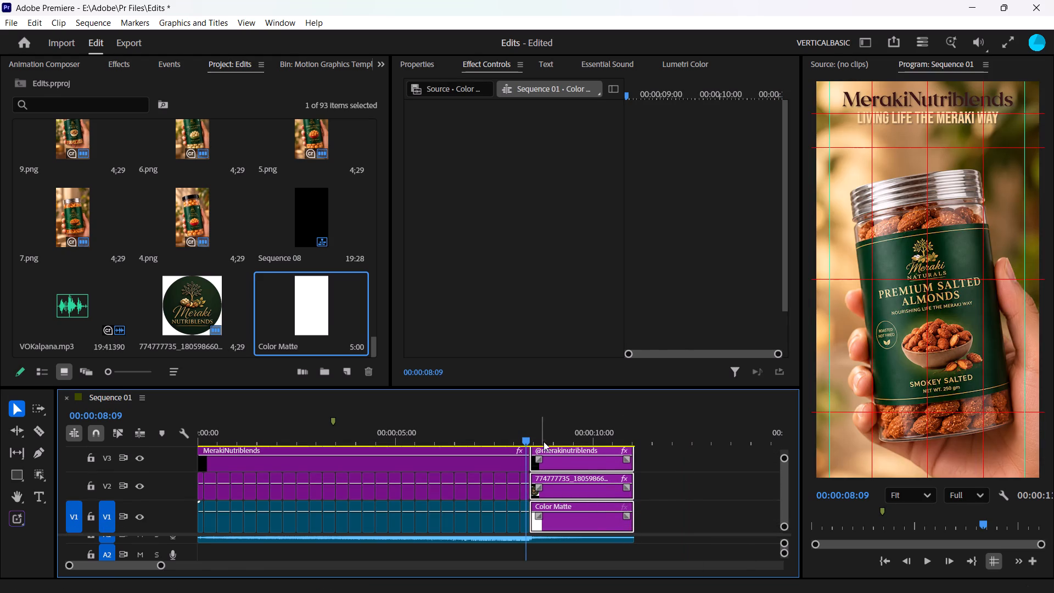
{"action": "left_click", "coordinate": [652, 489]}
{"action": "key", "text": "space"}
{"action": "key", "text": "space"}
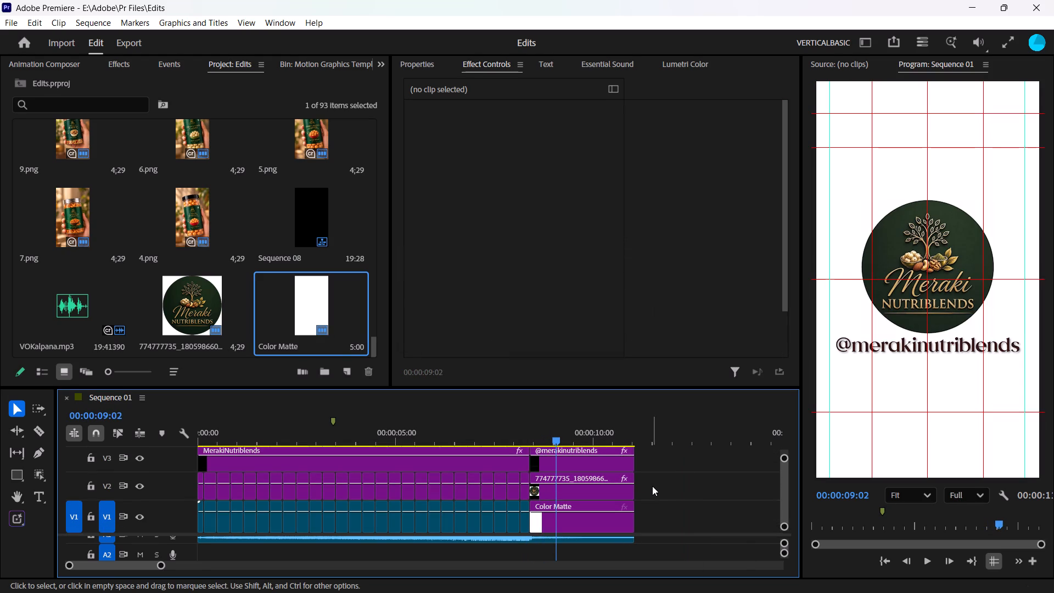
{"action": "scroll", "coordinate": [642, 480], "scroll_direction": "up", "scroll_amount": 5, "text": "ctrl"}
{"action": "scroll", "coordinate": [642, 480], "scroll_direction": "down", "scroll_amount": 4, "text": "ctrl"}
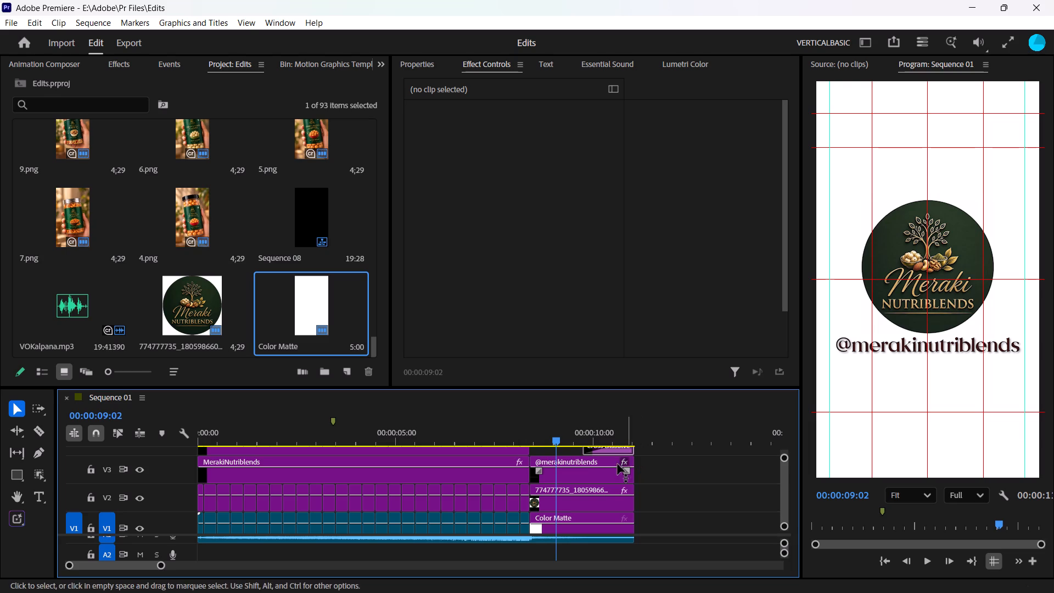
{"action": "left_click_drag", "start_coordinate": [659, 466], "coordinate": [609, 520]}
{"action": "left_click", "coordinate": [665, 467]}
{"action": "left_click_drag", "start_coordinate": [661, 467], "coordinate": [616, 491]}
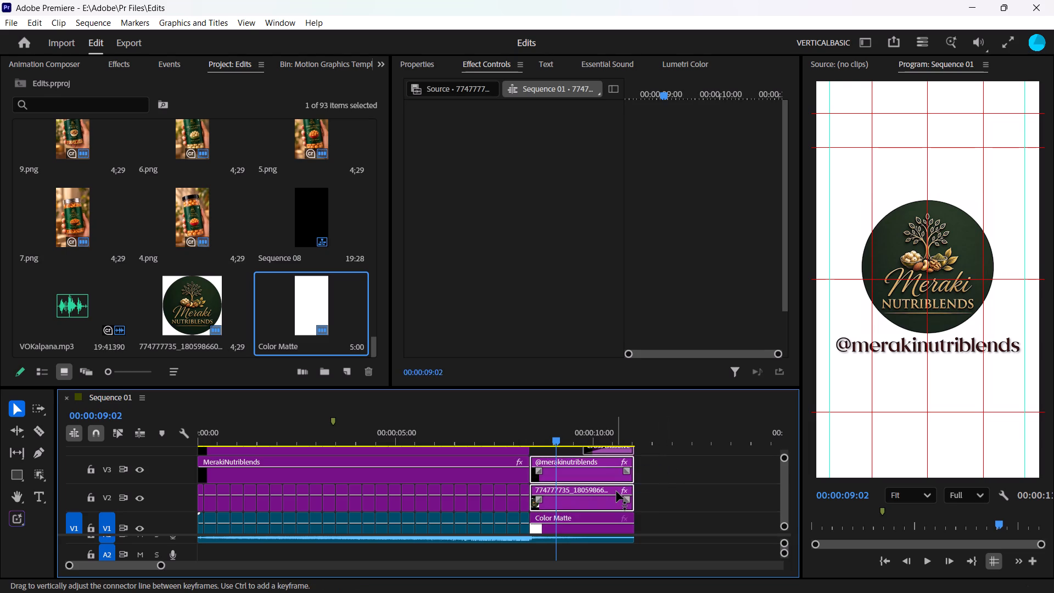
{"action": "key", "text": "ctrl+n"}
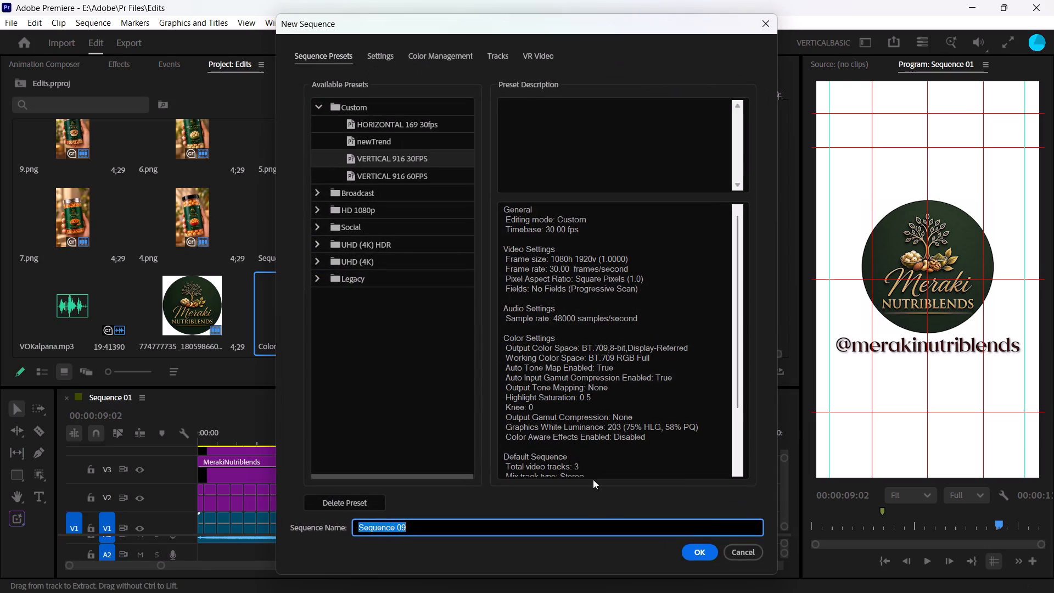
{"action": "left_click", "coordinate": [734, 552]}
{"action": "right_click", "coordinate": [603, 484]}
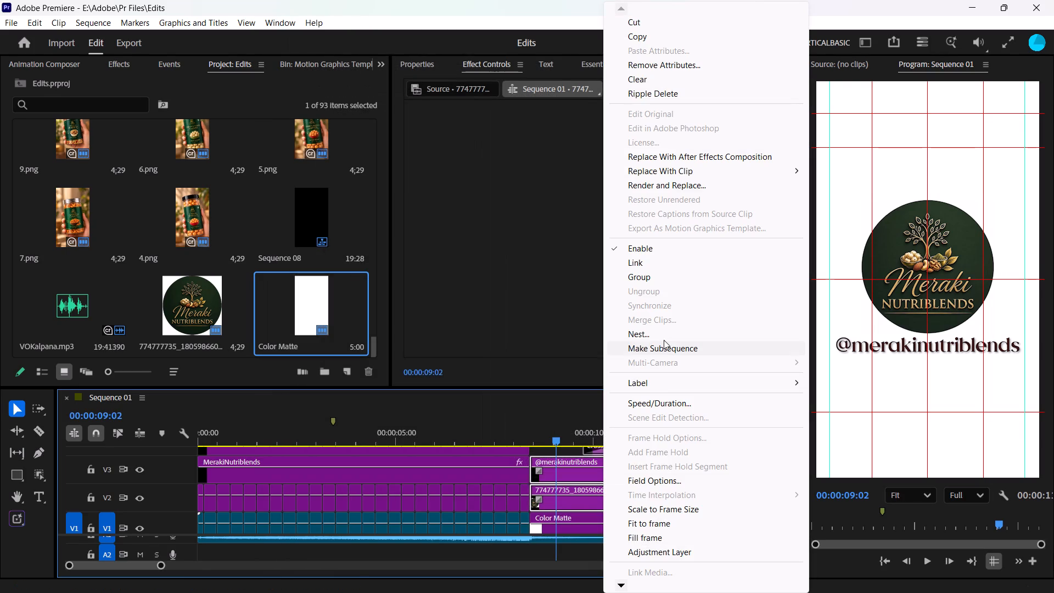
{"action": "left_click", "coordinate": [663, 336]}
{"action": "left_click", "coordinate": [559, 320]}
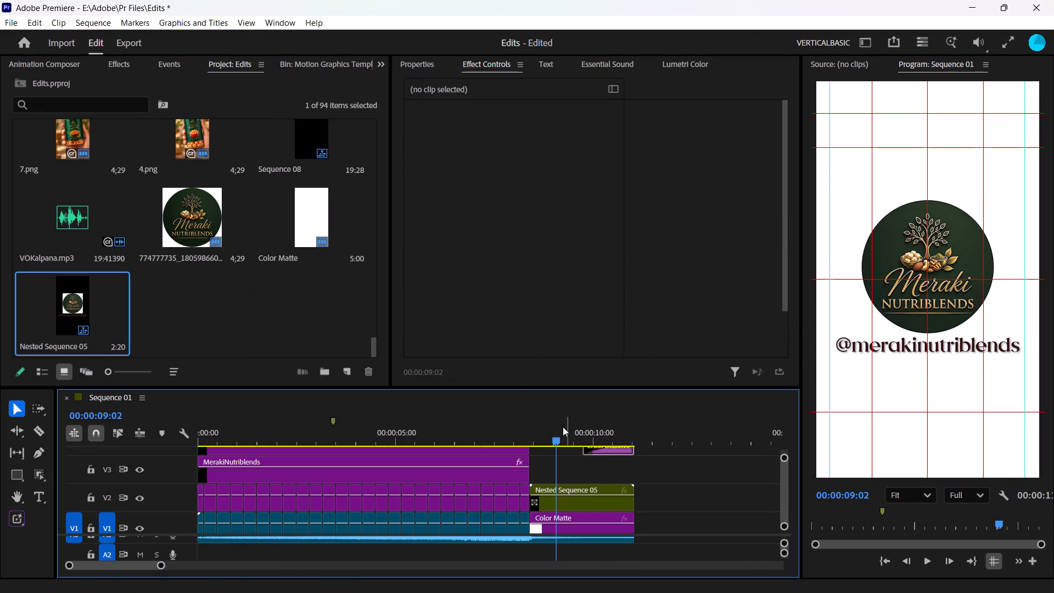
Scale the nested logo and text to 69 at 00:00:08:12 and set a starting Scale keyframe there.
{"action": "left_click", "coordinate": [580, 504]}
{"action": "left_click_drag", "start_coordinate": [554, 433], "coordinate": [536, 431], "text": "shift"}
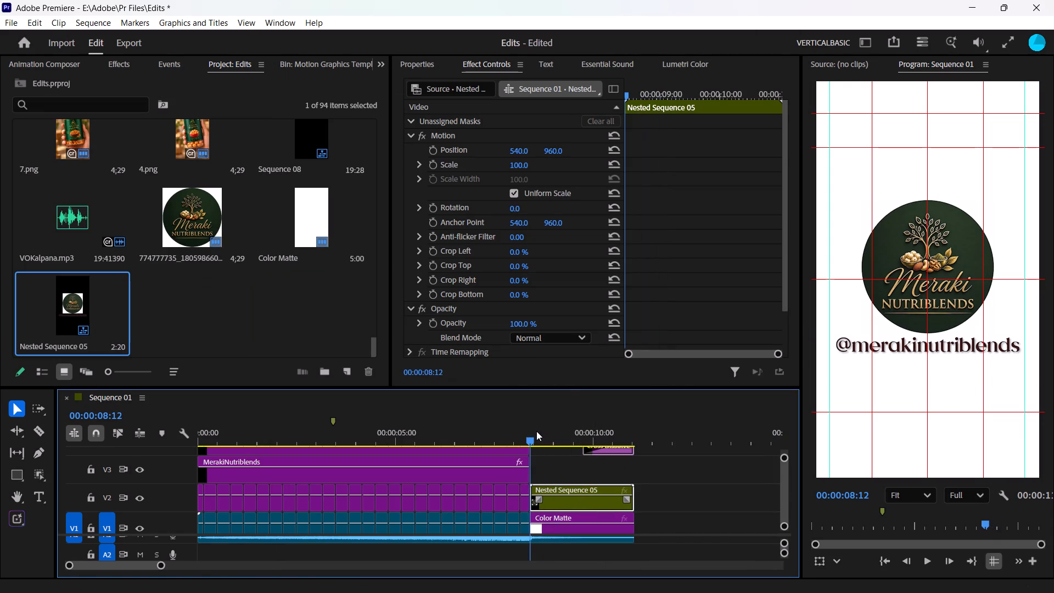
{"action": "left_click_drag", "start_coordinate": [526, 168], "coordinate": [512, 168]}
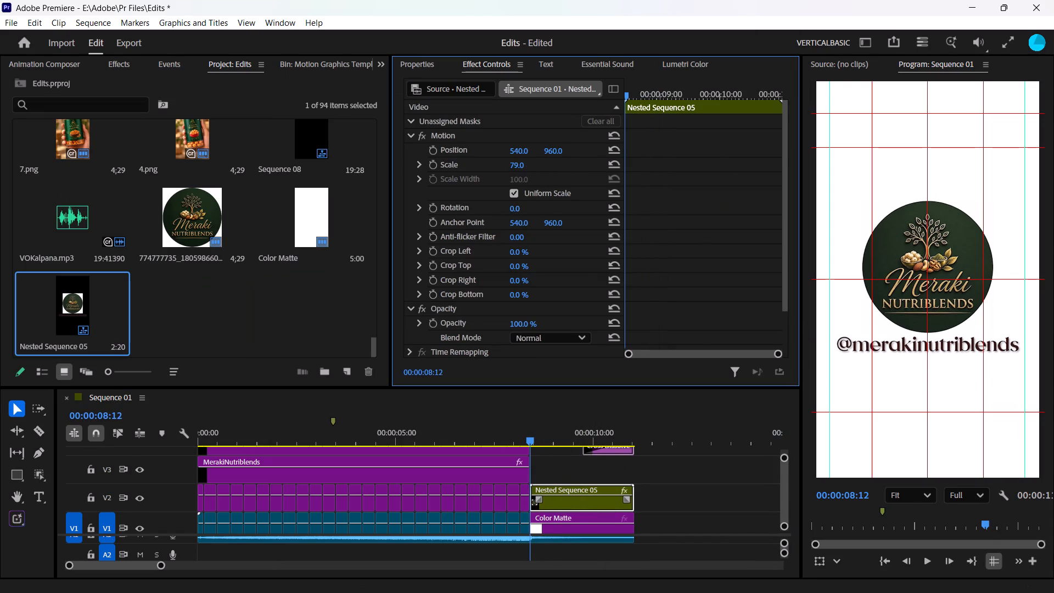
{"action": "left_click_drag", "start_coordinate": [512, 168], "coordinate": [505, 170]}
{"action": "left_click", "coordinate": [429, 164]}
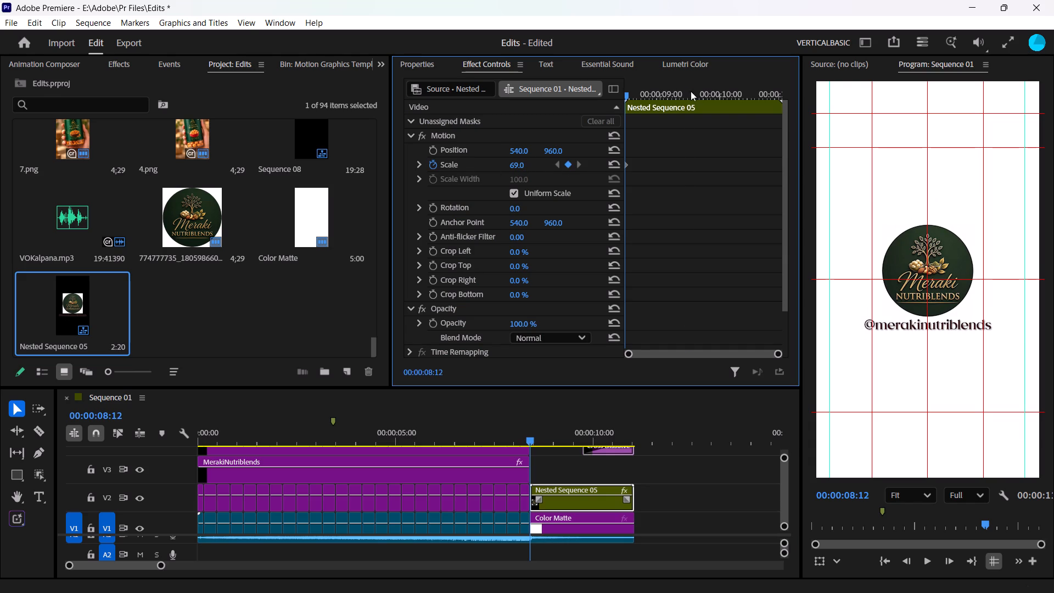
Go to 00:00:11:00, move the Black Video clip down to V3 directly above the nest, and hide track V3.
{"action": "left_click_drag", "start_coordinate": [691, 91], "coordinate": [945, 91]}
{"action": "key", "text": "Left"}
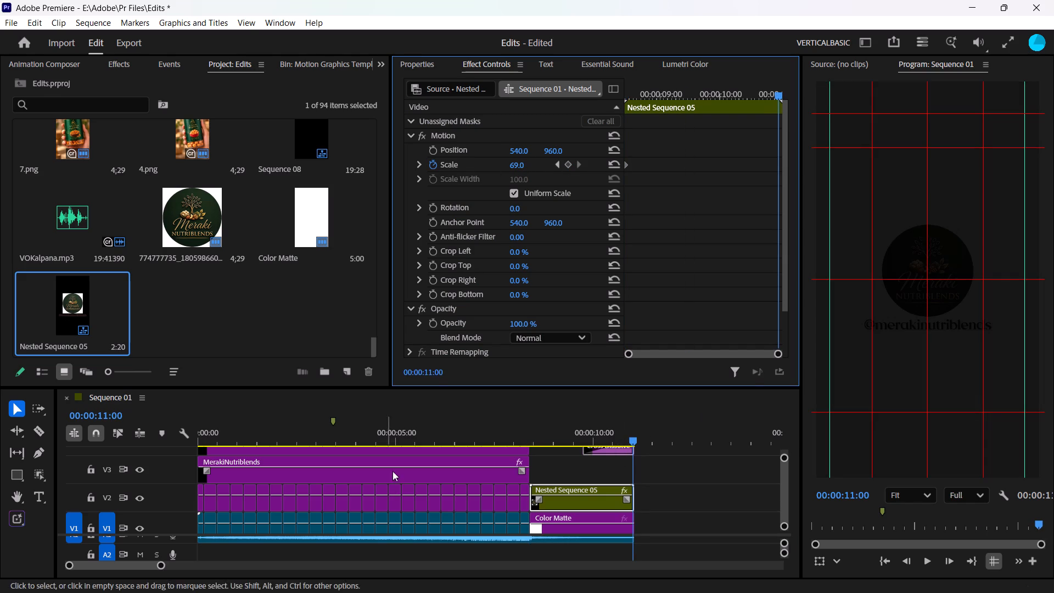
{"action": "left_click_drag", "start_coordinate": [613, 454], "coordinate": [612, 468]}
{"action": "key", "text": "ctrl+z"}
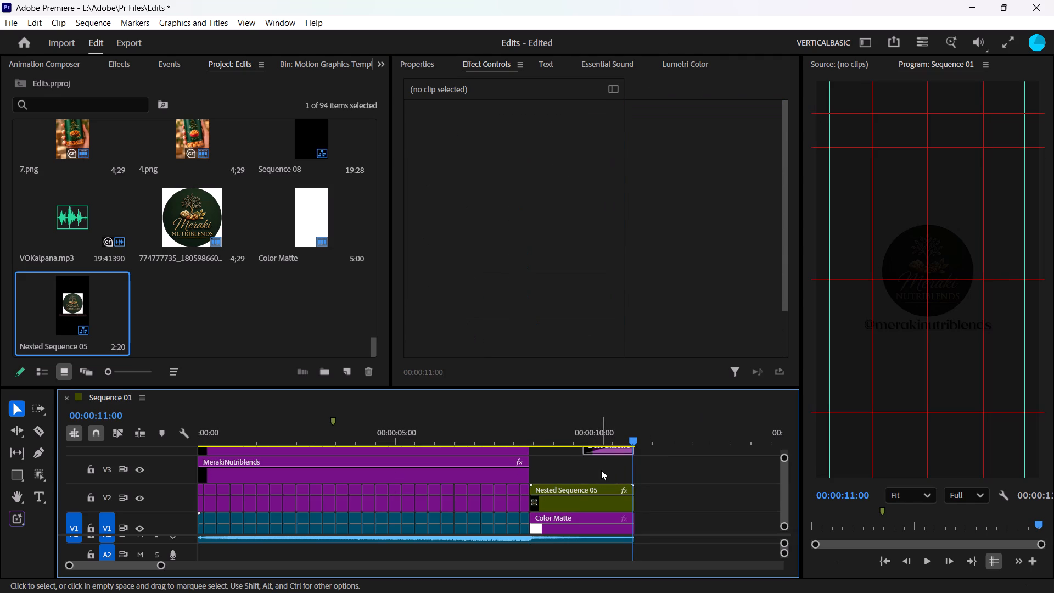
{"action": "left_click", "coordinate": [604, 456]}
{"action": "left_click", "coordinate": [604, 450]}
{"action": "key", "text": "alt+Down"}
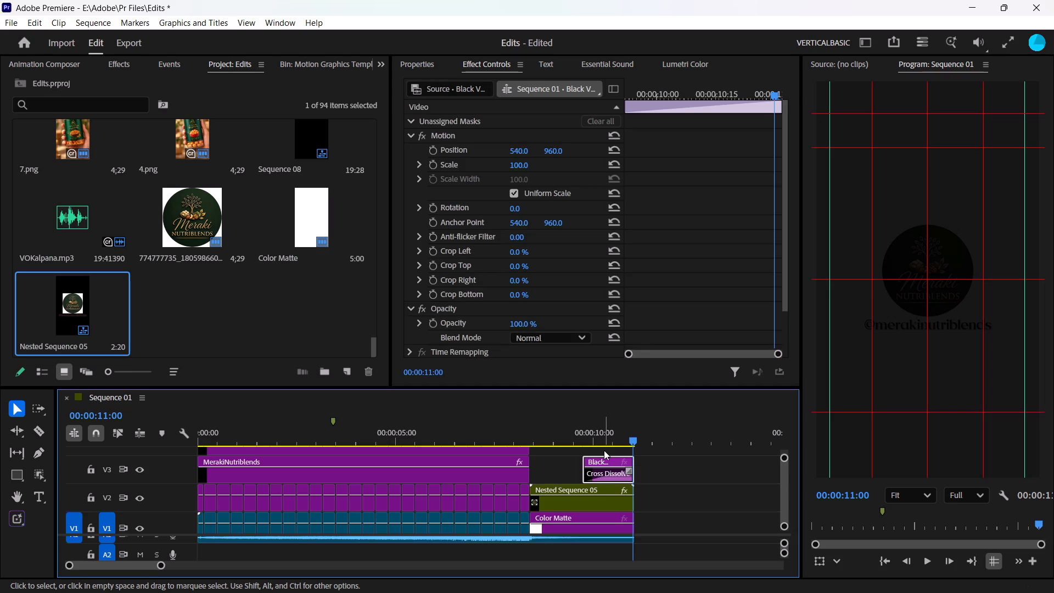
{"action": "left_click", "coordinate": [143, 471]}
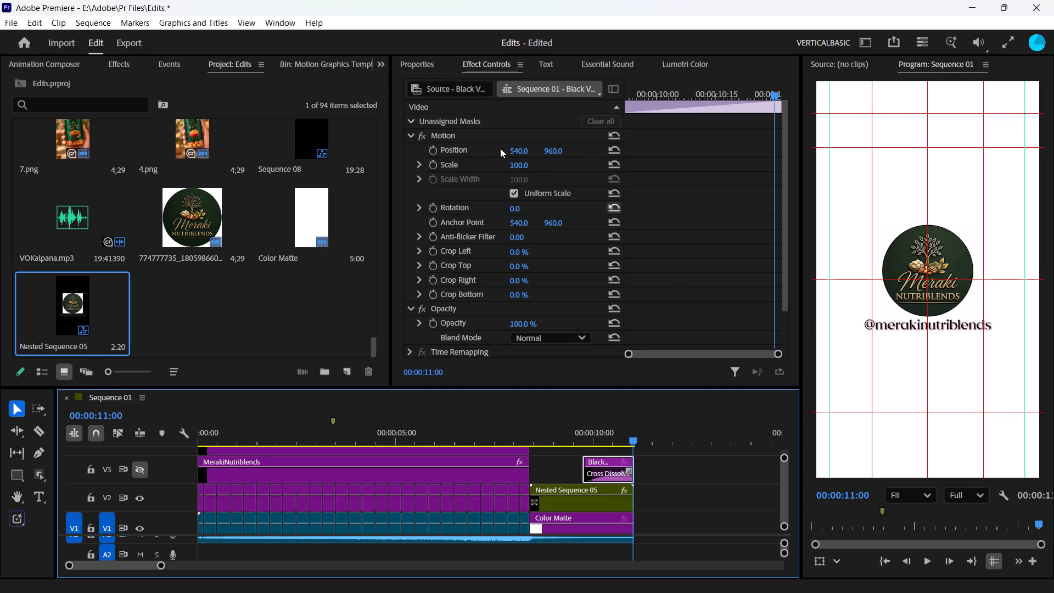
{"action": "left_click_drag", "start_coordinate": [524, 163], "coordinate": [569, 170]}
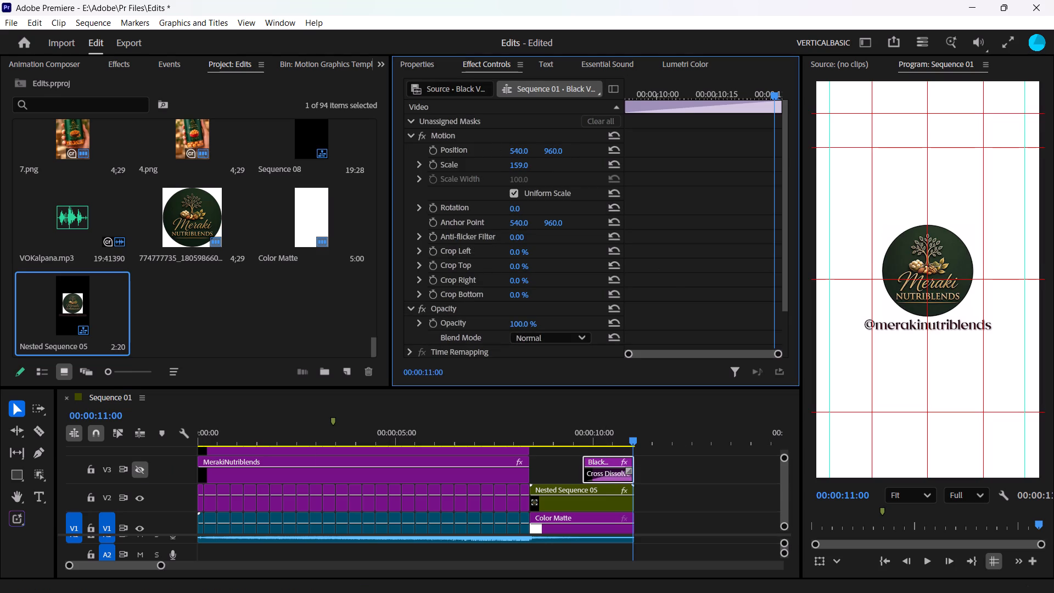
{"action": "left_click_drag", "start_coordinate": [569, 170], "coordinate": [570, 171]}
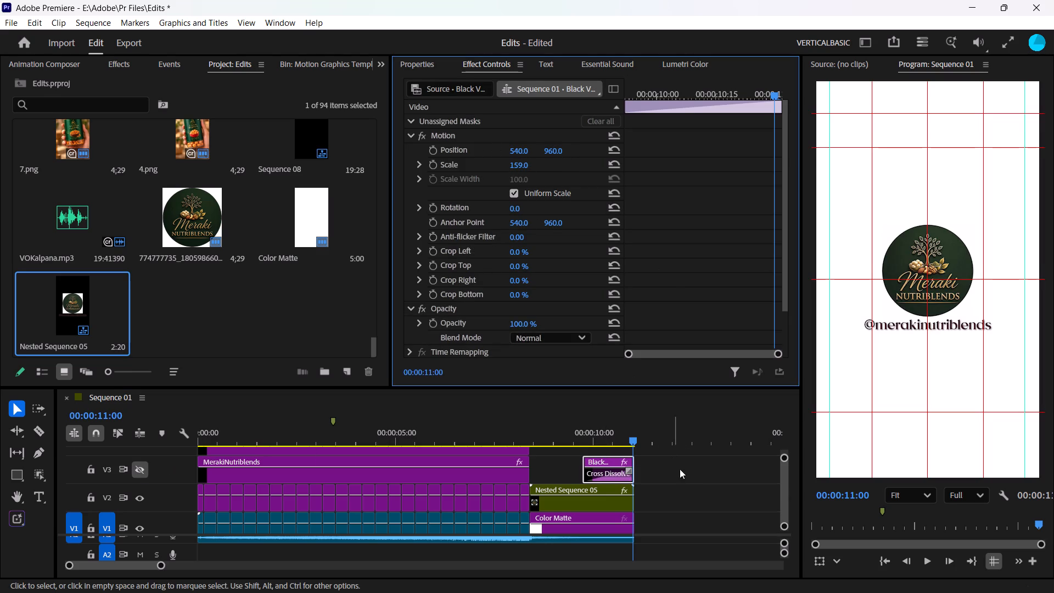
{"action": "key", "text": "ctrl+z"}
Set the nested logo-and-handle clip's Scale to 100 at 00:00:11:00 as the ending keyframe.
{"action": "left_click", "coordinate": [592, 500]}
{"action": "left_click_drag", "start_coordinate": [520, 163], "coordinate": [548, 170]}
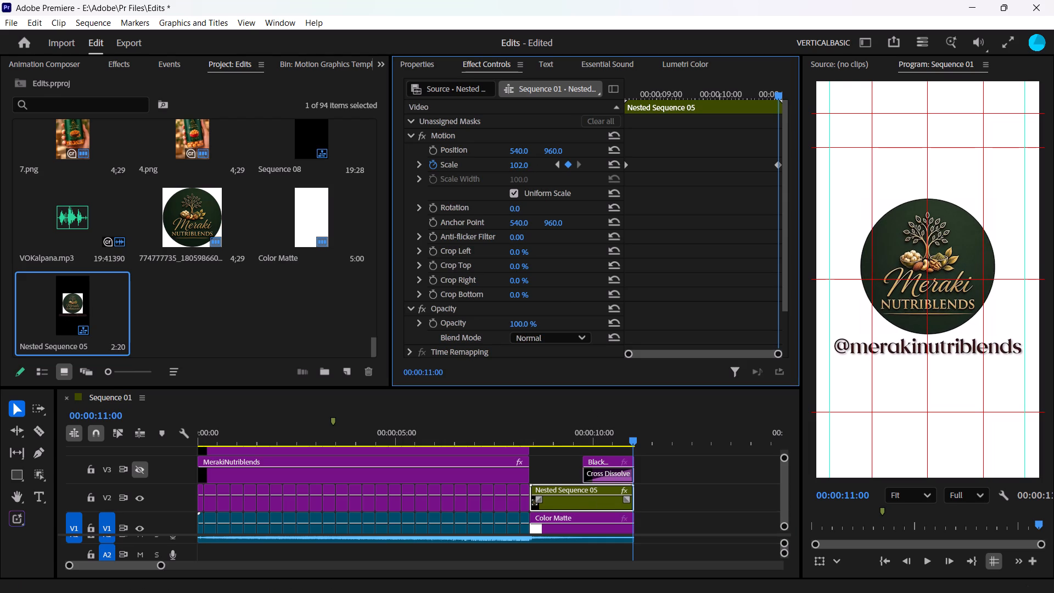
{"action": "left_click_drag", "start_coordinate": [548, 170], "coordinate": [548, 170]}
{"action": "left_click", "coordinate": [522, 164]}
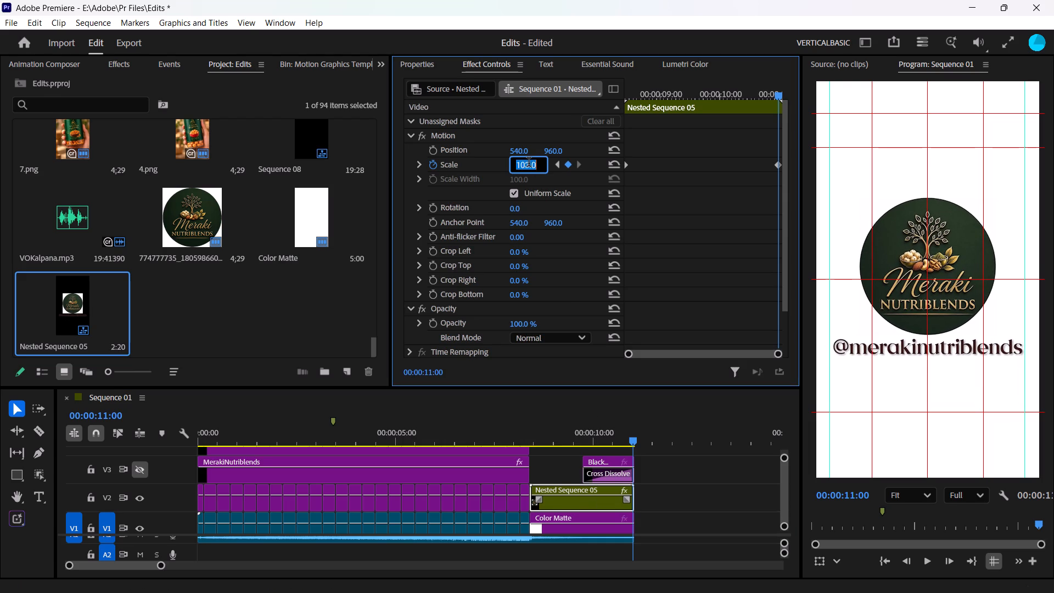
{"action": "type", "text": "100"}
{"action": "key", "text": "Return"}
Apply Ease In and Ease Out to both Scale keyframes of the nested clip and save the project.
{"action": "left_click", "coordinate": [626, 164]}
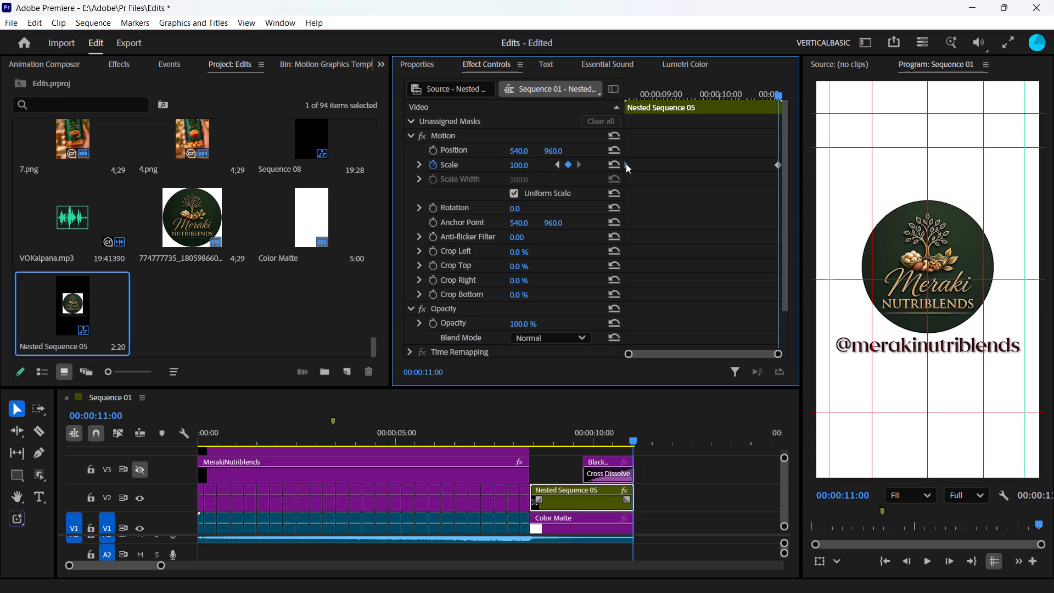
{"action": "left_click", "coordinate": [776, 165], "text": "shift"}
{"action": "right_click", "coordinate": [776, 165]}
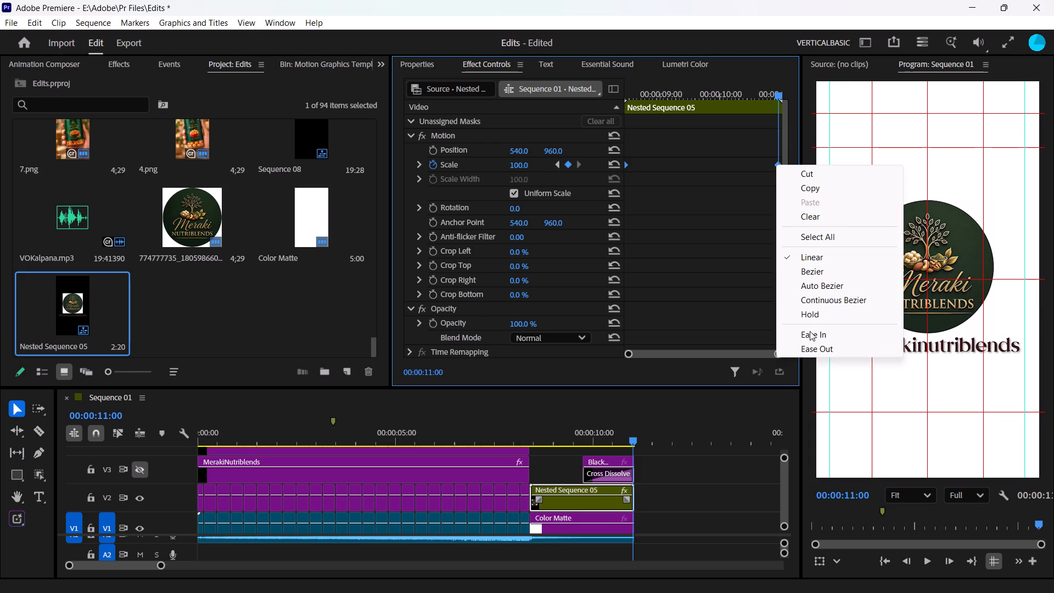
{"action": "left_click", "coordinate": [810, 335]}
{"action": "right_click", "coordinate": [780, 163]}
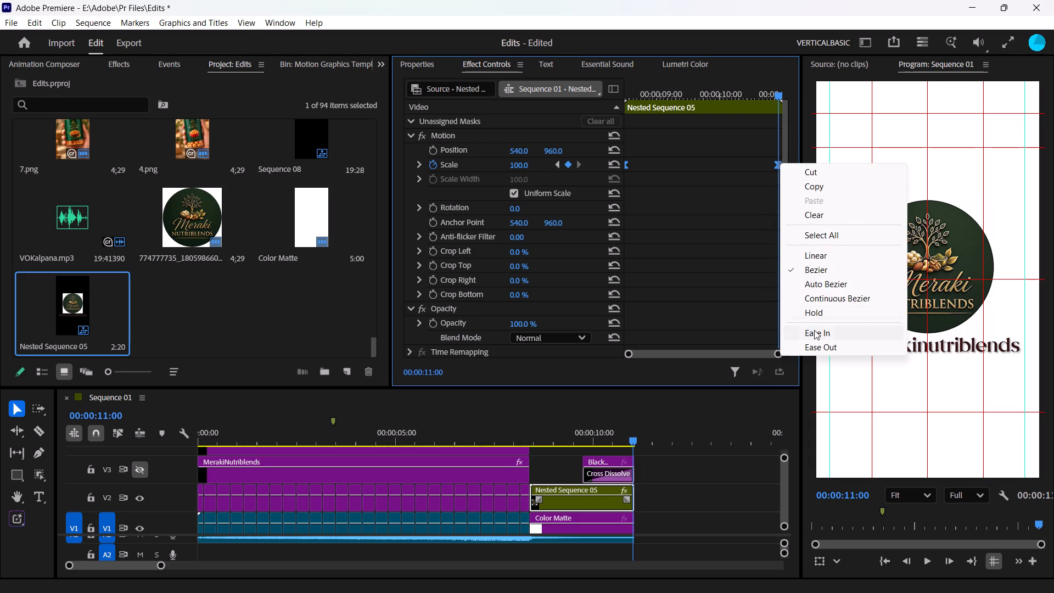
{"action": "left_click", "coordinate": [821, 341]}
{"action": "key", "text": "ctrl+s"}
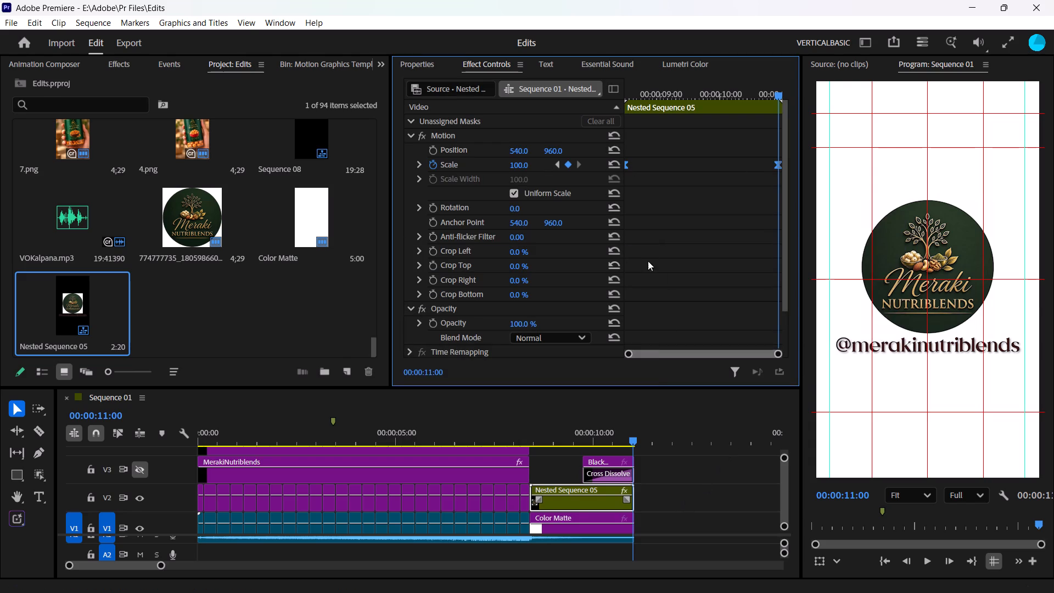
Make track V3 visible again, play the closing from just before the nested logo clip, and save the project.
{"action": "left_click", "coordinate": [665, 508]}
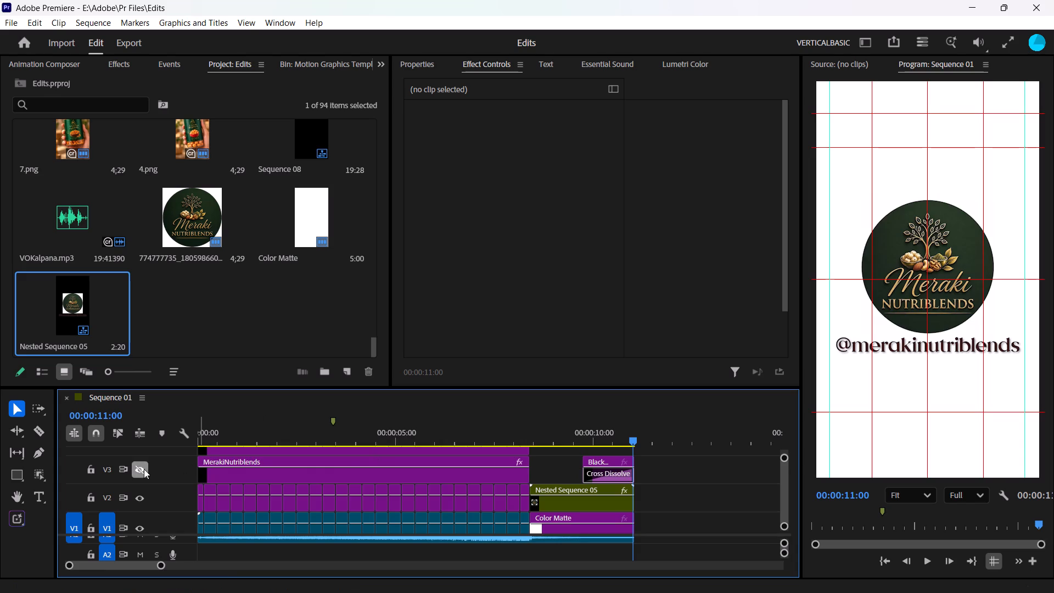
{"action": "left_click", "coordinate": [144, 469]}
{"action": "scroll", "coordinate": [162, 469], "scroll_direction": "up", "scroll_amount": 4, "text": "ctrl"}
{"action": "scroll", "coordinate": [164, 472], "scroll_direction": "down", "scroll_amount": 6, "text": "ctrl"}
{"action": "left_click", "coordinate": [500, 422]}
{"action": "key", "text": "space"}
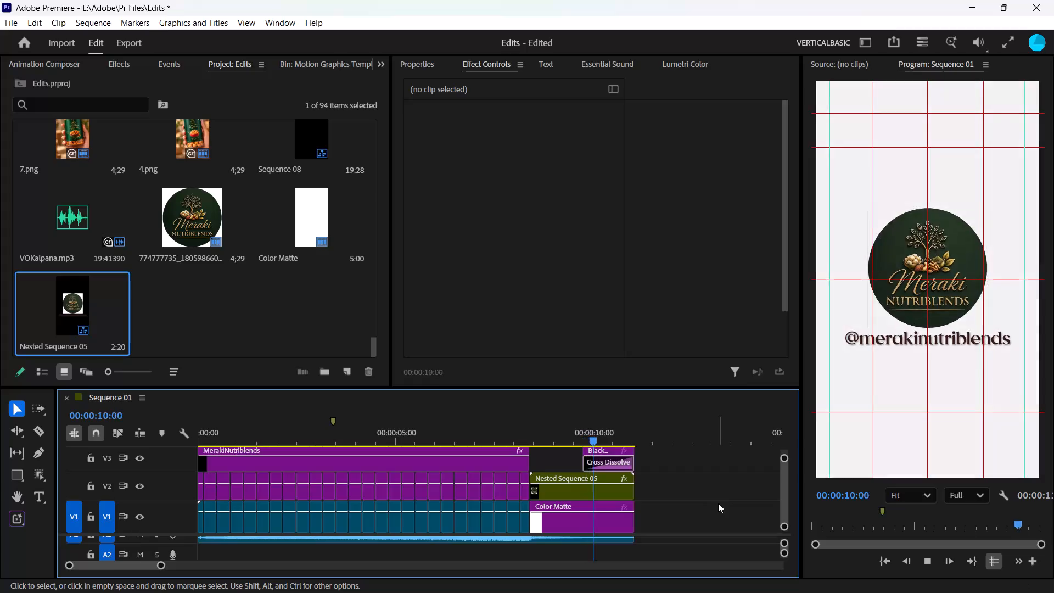
{"action": "left_click", "coordinate": [718, 503]}
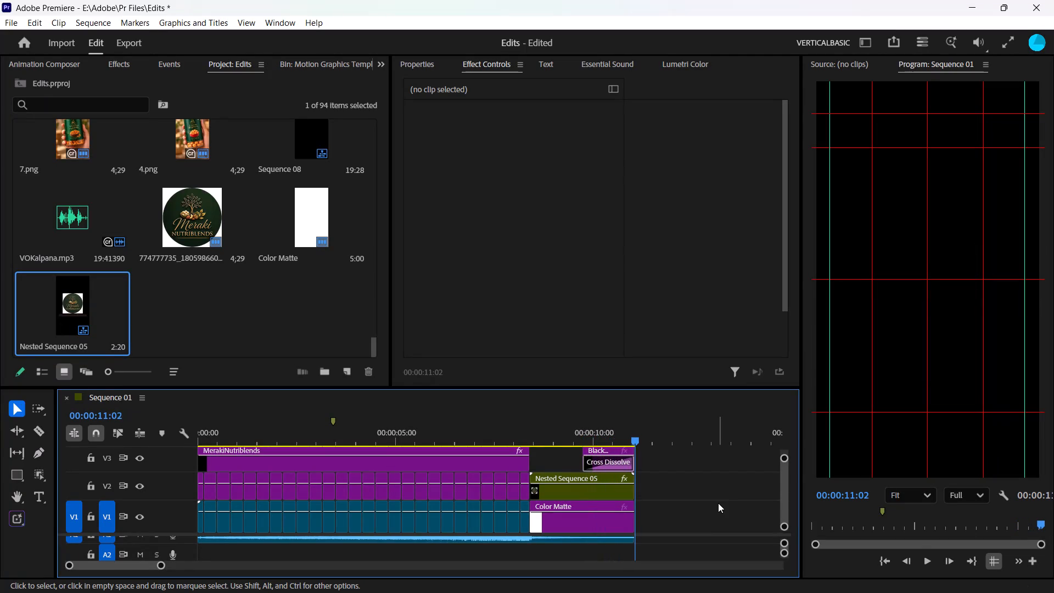
{"action": "key", "text": "ctrl+s"}
Set up the media export of Sequence 01 as MerakiNutriBlends29Oct in the ClaudeEdits\MerakiNutriblends folder on drive E.
{"action": "key", "text": "ctrl+m"}
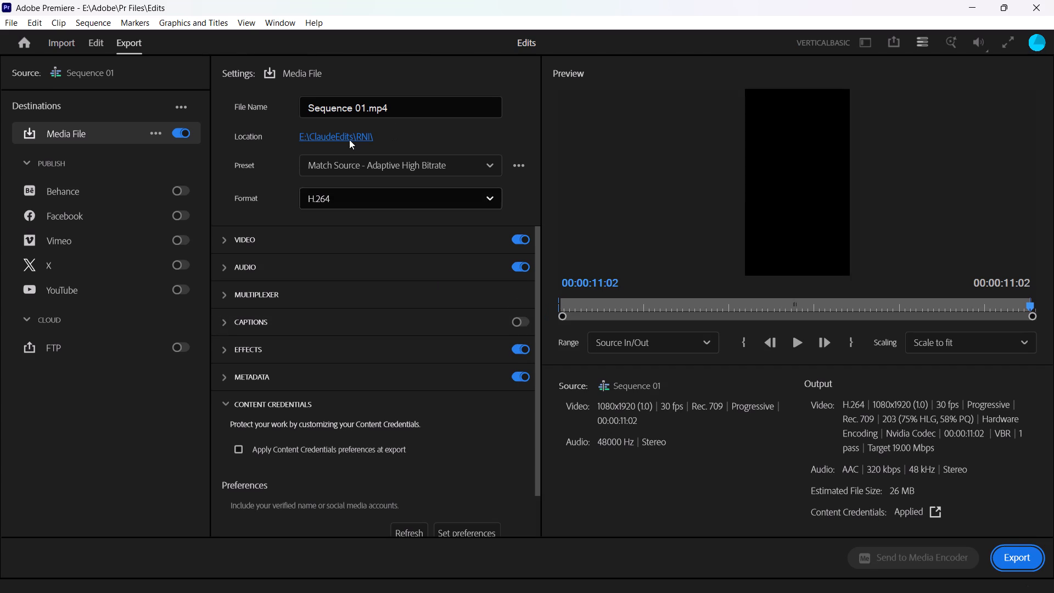
{"action": "left_click", "coordinate": [347, 138]}
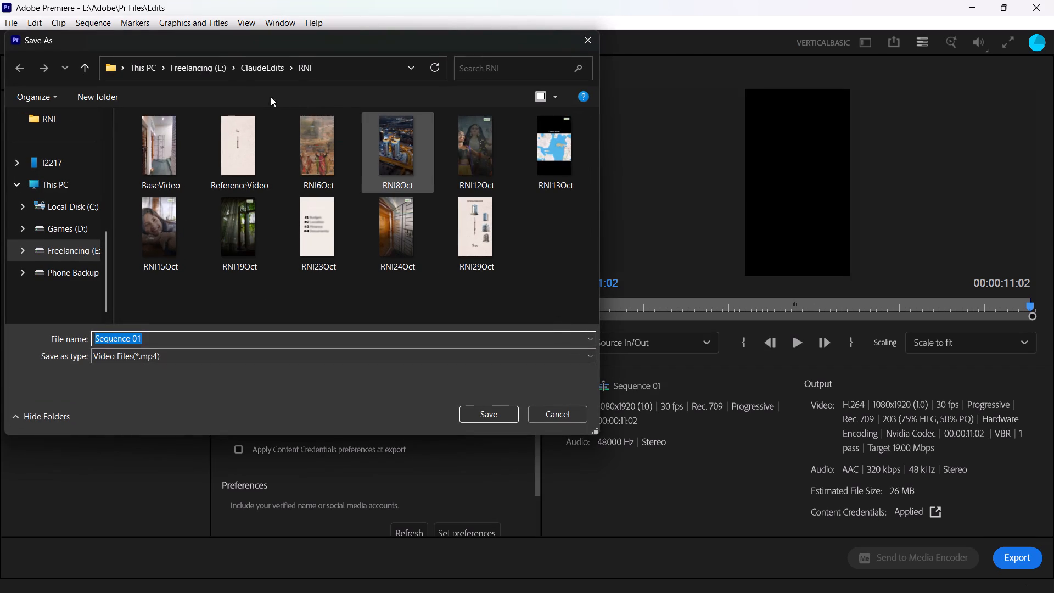
{"action": "left_click", "coordinate": [206, 69]}
{"action": "double_click", "coordinate": [251, 143]}
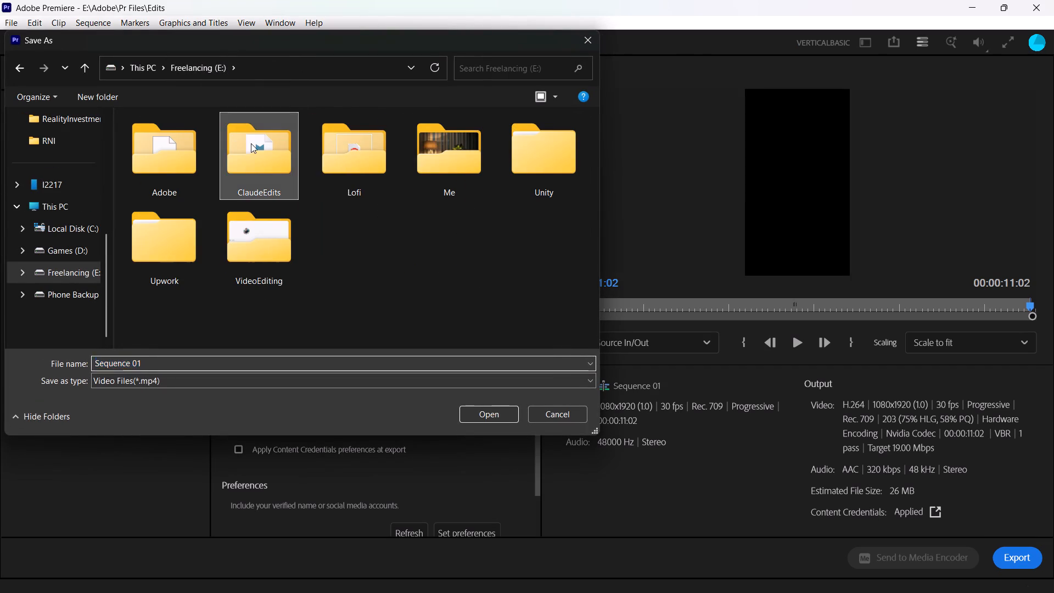
{"action": "double_click", "coordinate": [226, 268]}
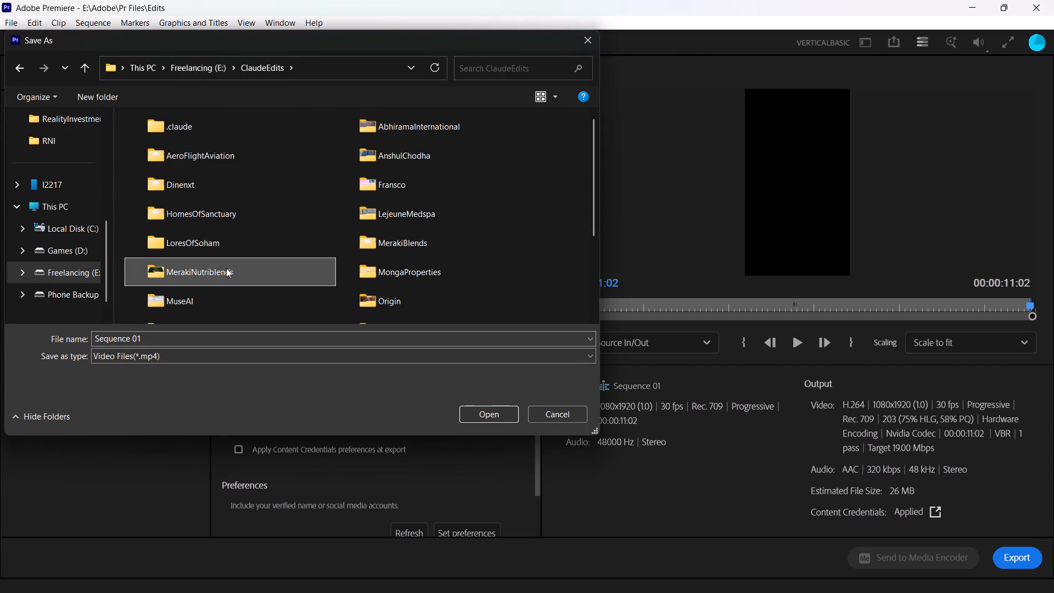
{"action": "left_click", "coordinate": [401, 167]}
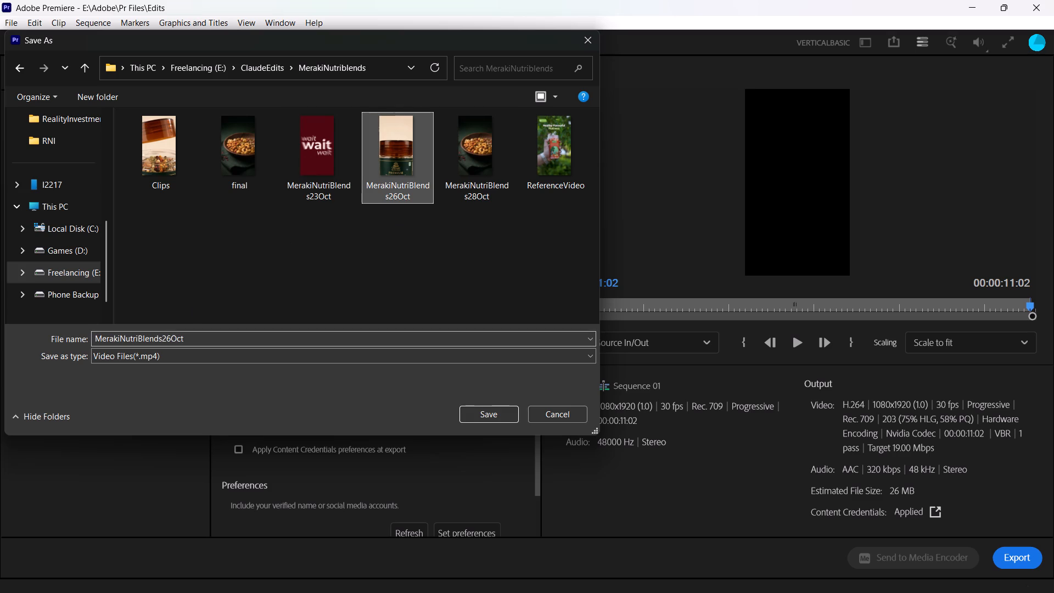
{"action": "left_click", "coordinate": [169, 335]}
{"action": "left_click", "coordinate": [170, 338]}
{"action": "key", "text": "BackSpace"}
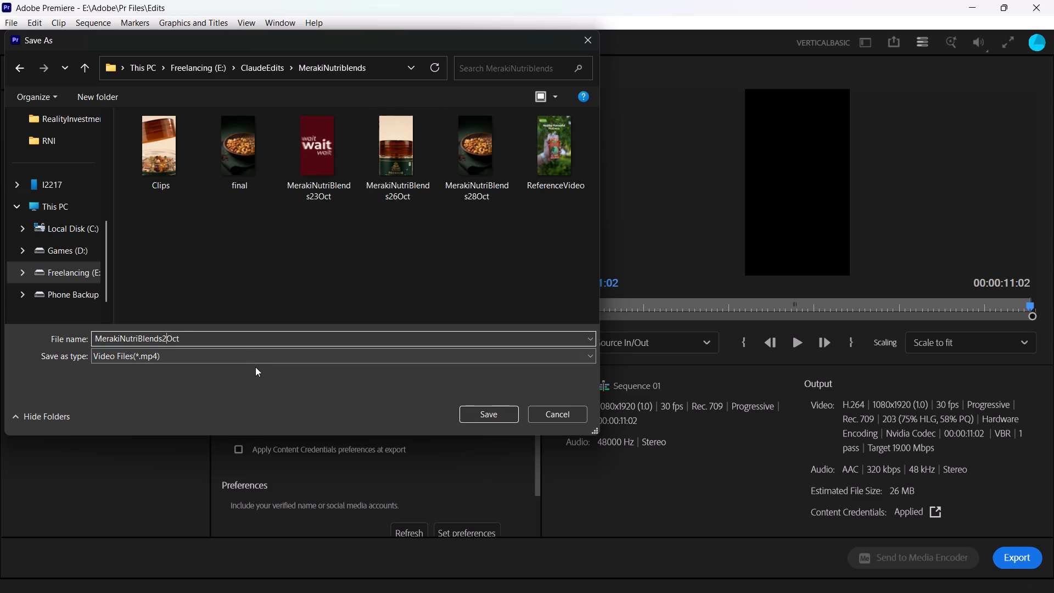
{"action": "key", "text": "9"}
{"action": "left_click", "coordinate": [497, 421]}
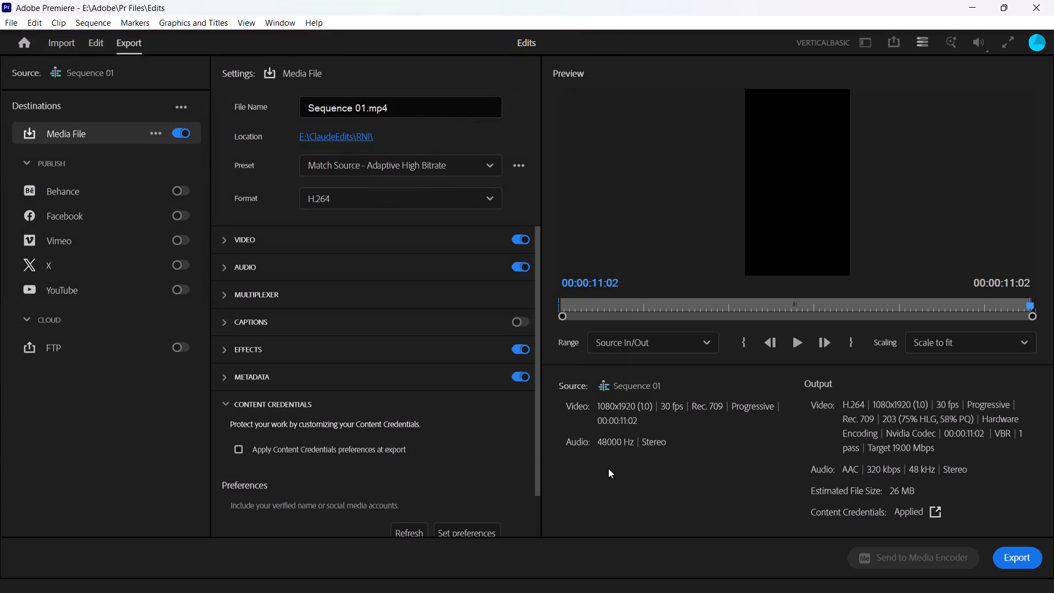
Export Sequence 01 as an H.264 video with the Match Source - Adaptive High Bitrate preset.
{"action": "left_click", "coordinate": [1028, 561]}
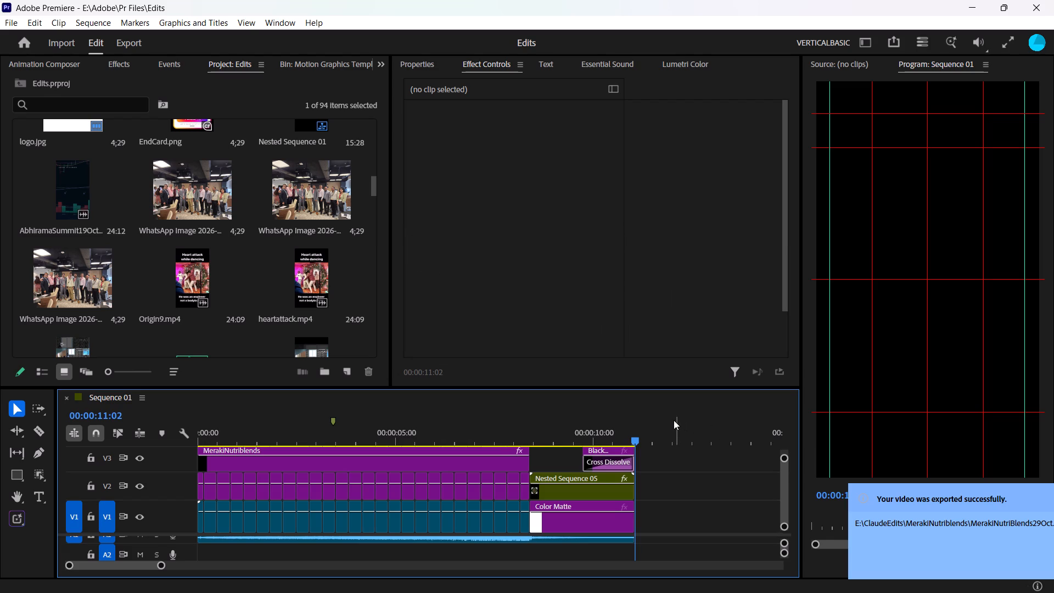
Save the Edits project and close Adobe Premiere.
{"action": "key", "text": "ctrl+s"}
{"action": "left_click", "coordinate": [1053, 0]}
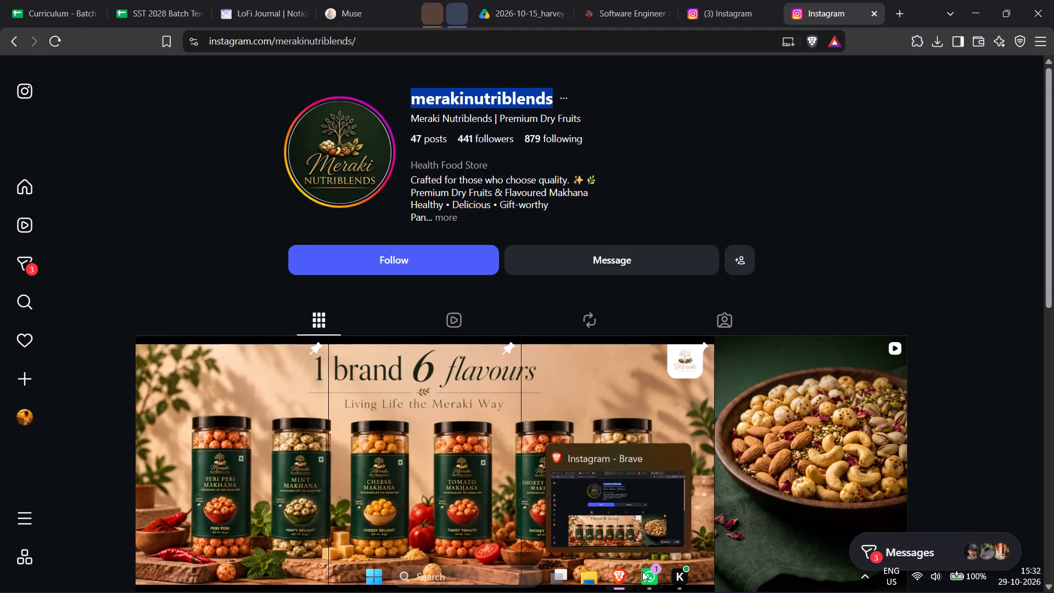
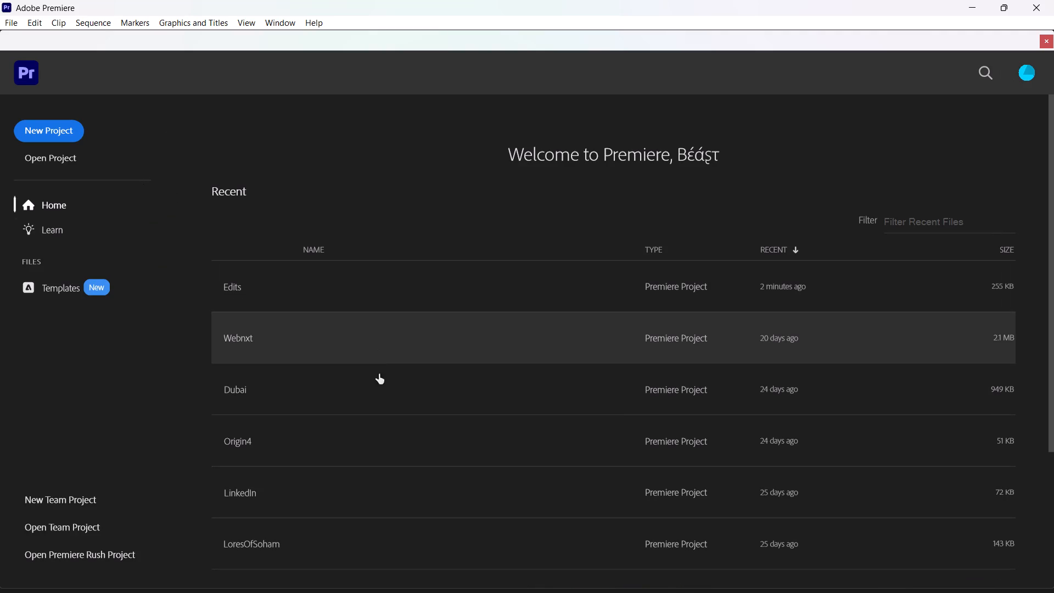
Open the recent project Origin4 with all of its missing media set offline.
{"action": "left_click", "coordinate": [367, 432]}
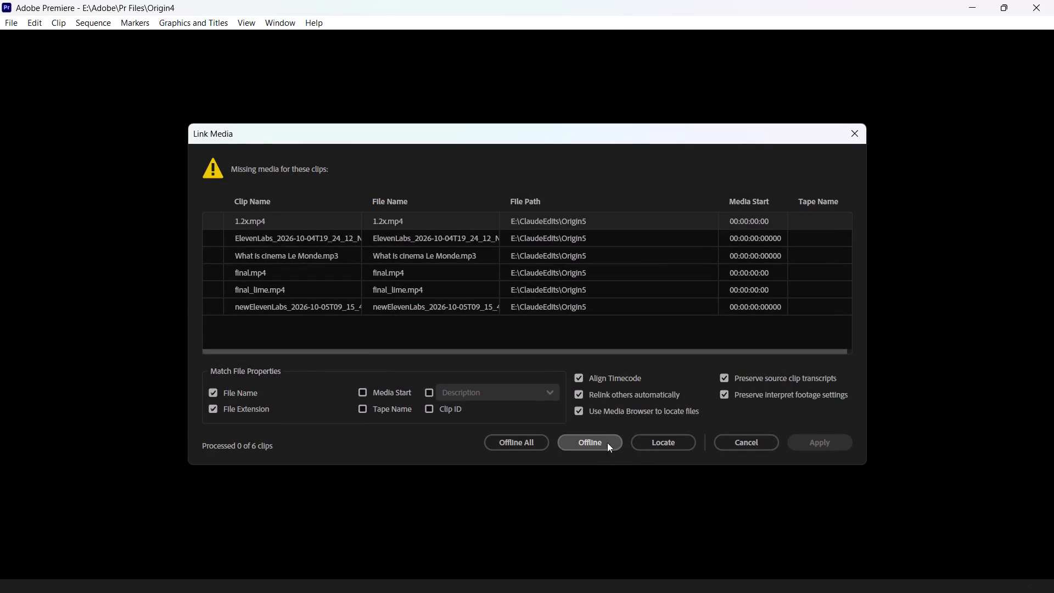
{"action": "left_click_drag", "start_coordinate": [581, 441], "coordinate": [523, 444]}
{"action": "left_click", "coordinate": [523, 444]}
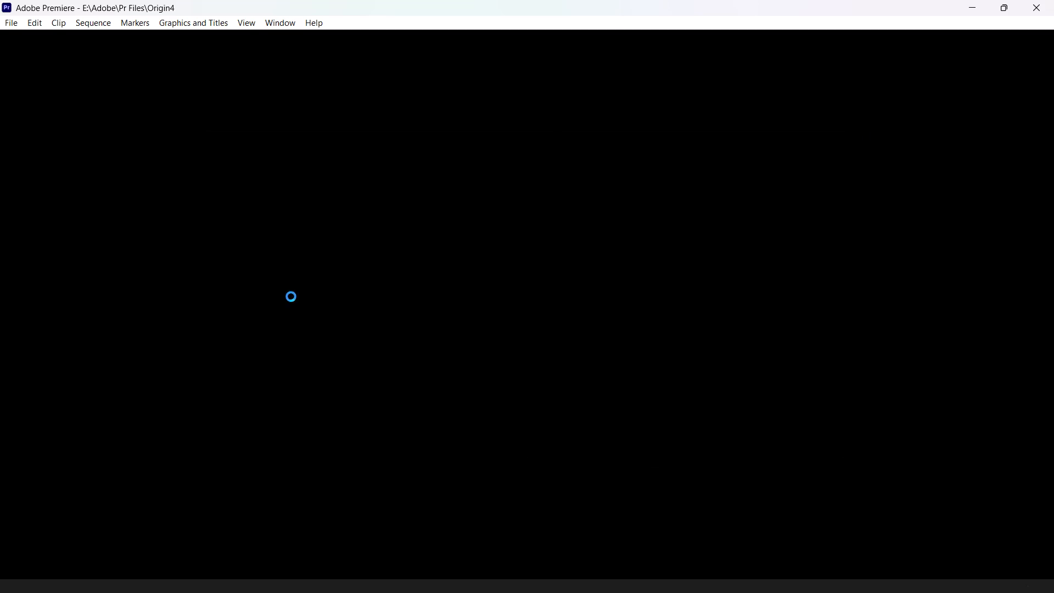
Create a new sequence named Origin12 in the project using the VERTICAL 916 30FPS preset.
{"action": "scroll", "coordinate": [245, 271], "scroll_direction": "down", "scroll_amount": 16}
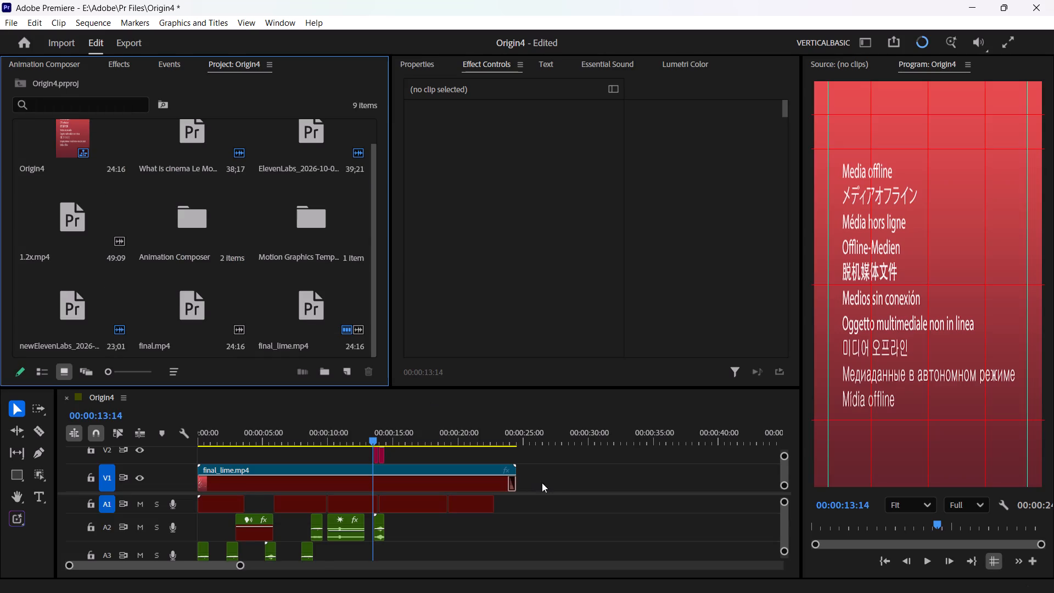
{"action": "left_click", "coordinate": [569, 482]}
{"action": "scroll", "coordinate": [317, 258], "scroll_direction": "down", "scroll_amount": 7}
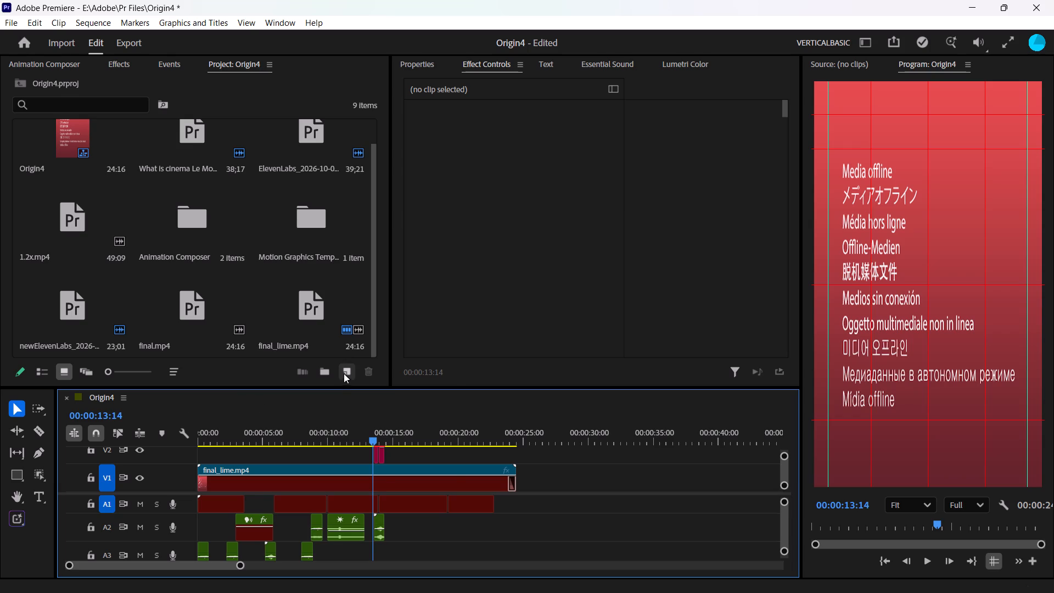
{"action": "left_click", "coordinate": [349, 370]}
{"action": "left_click", "coordinate": [393, 399]}
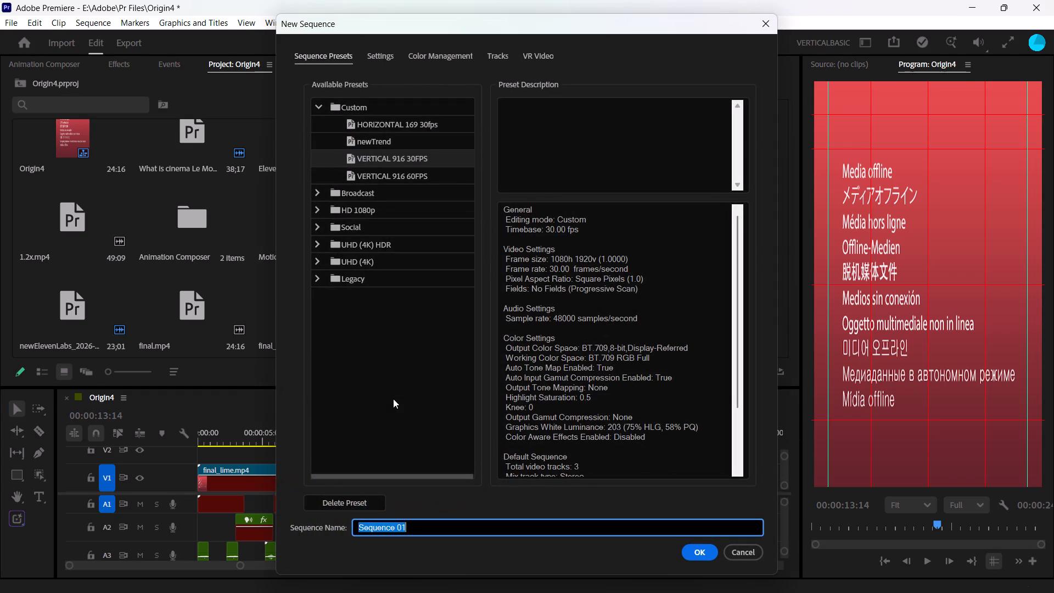
{"action": "type", "text": "Origin12"}
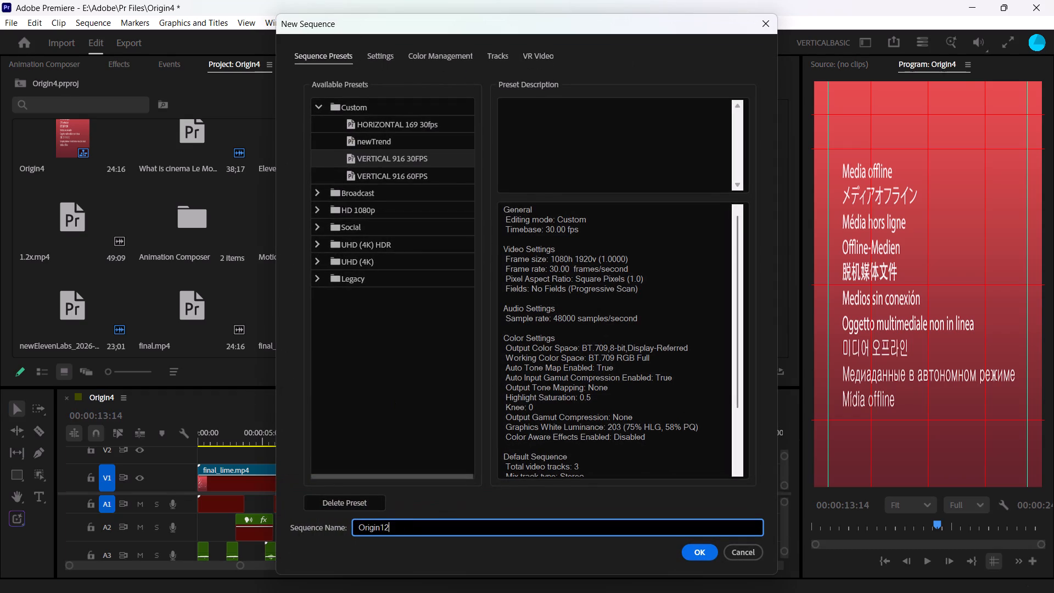
{"action": "key", "text": "Return"}
Import the voice-over VOKalpana.mp3 from the ClaudeEdits\Origin12 folder on drive E into the project.
{"action": "double_click", "coordinate": [194, 277]}
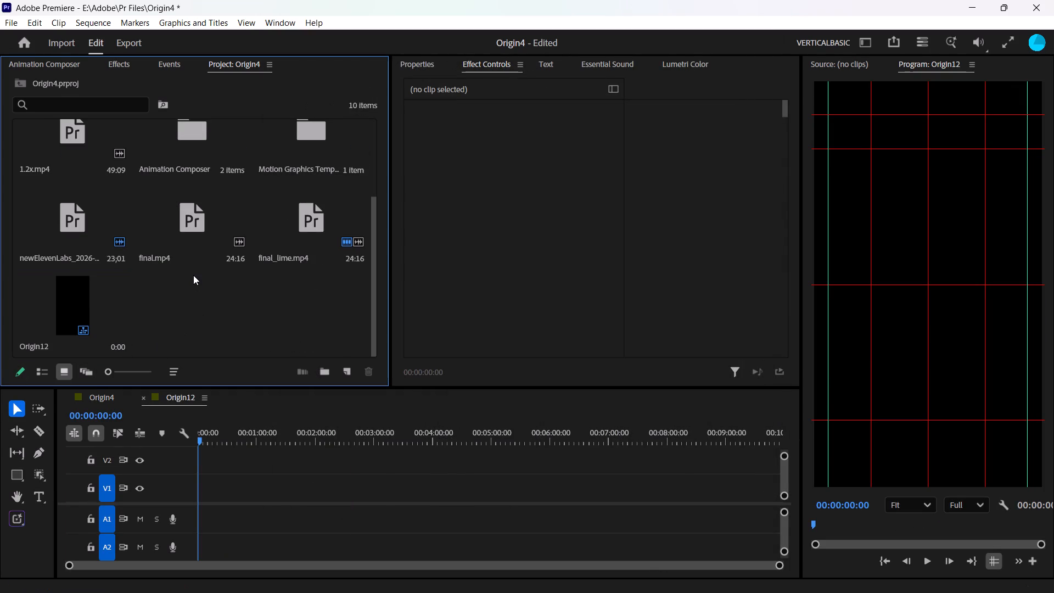
{"action": "double_click", "coordinate": [204, 302]}
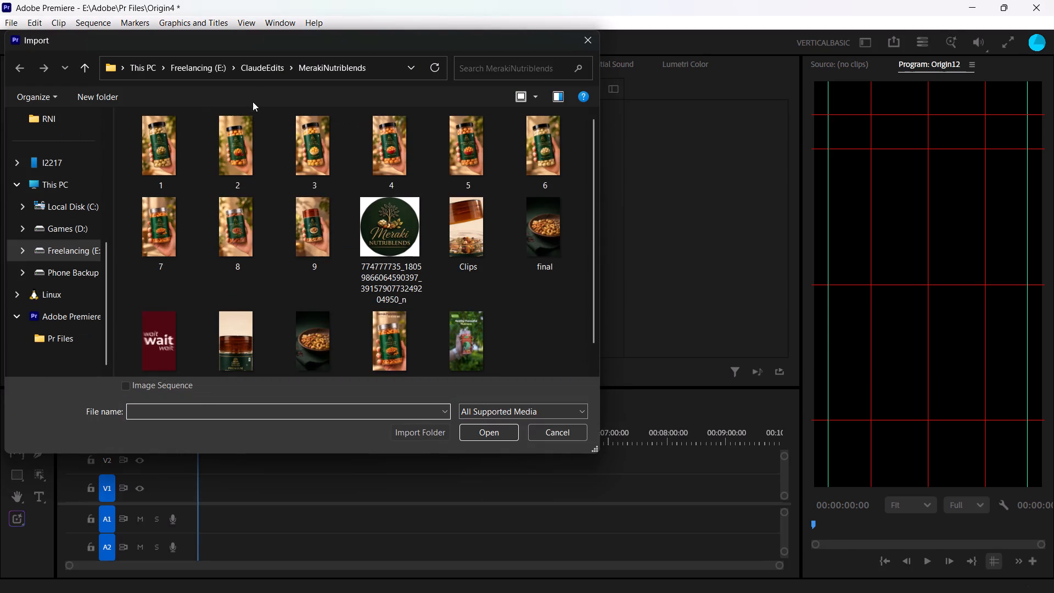
{"action": "left_click", "coordinate": [257, 70]}
{"action": "double_click", "coordinate": [387, 297]}
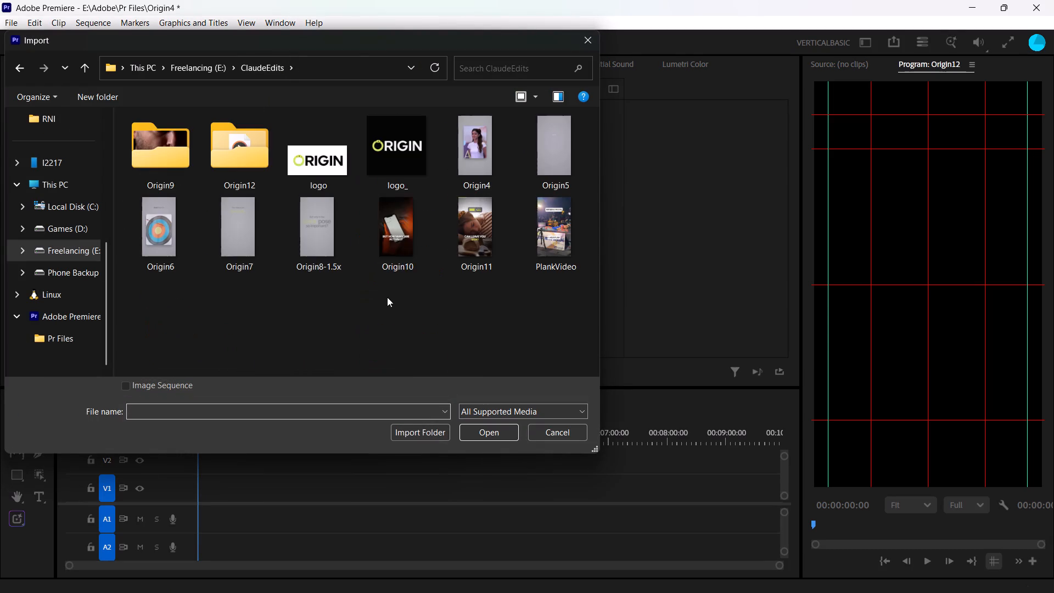
{"action": "triple_click", "coordinate": [237, 147]}
{"action": "double_click", "coordinate": [237, 147]}
{"action": "double_click", "coordinate": [236, 142]}
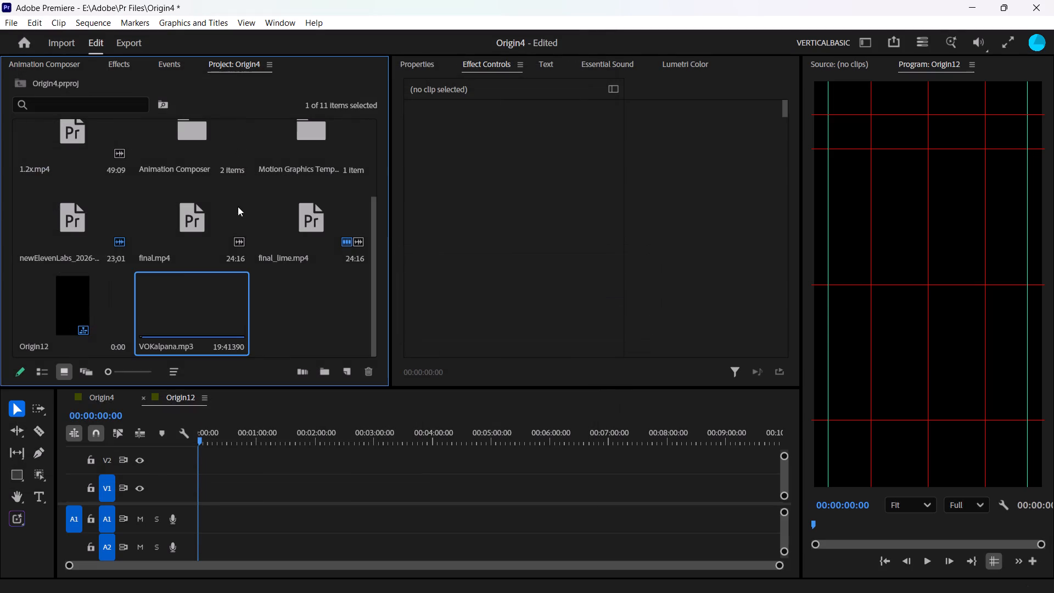
Place VOKalpana.mp3 at the start of audio track A1 in Origin12 and play its opening alongside the transcript.
{"action": "left_click_drag", "start_coordinate": [176, 298], "coordinate": [182, 518]}
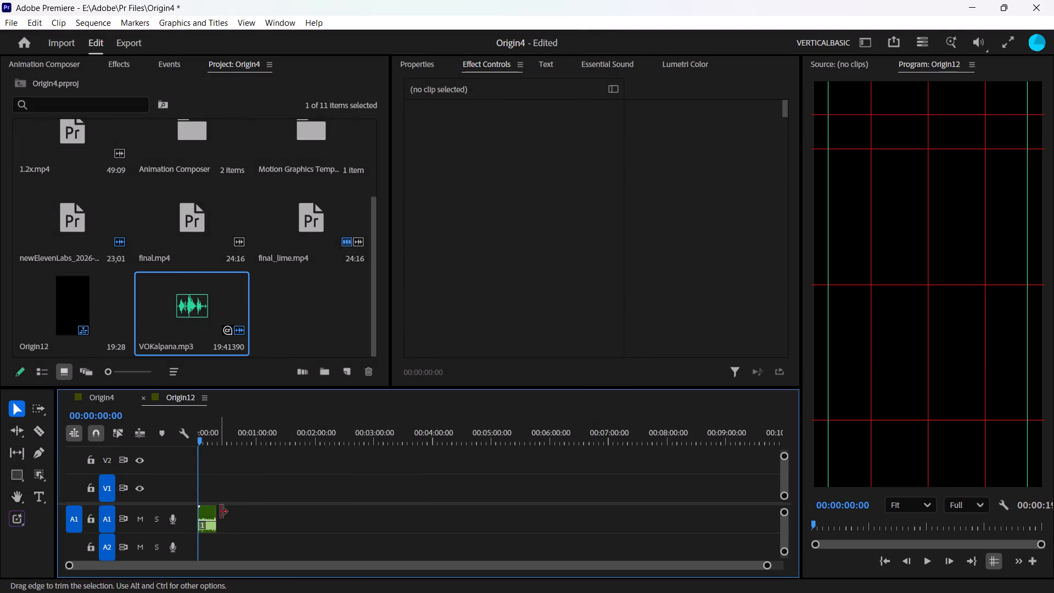
{"action": "left_click_drag", "start_coordinate": [764, 566], "coordinate": [363, 580]}
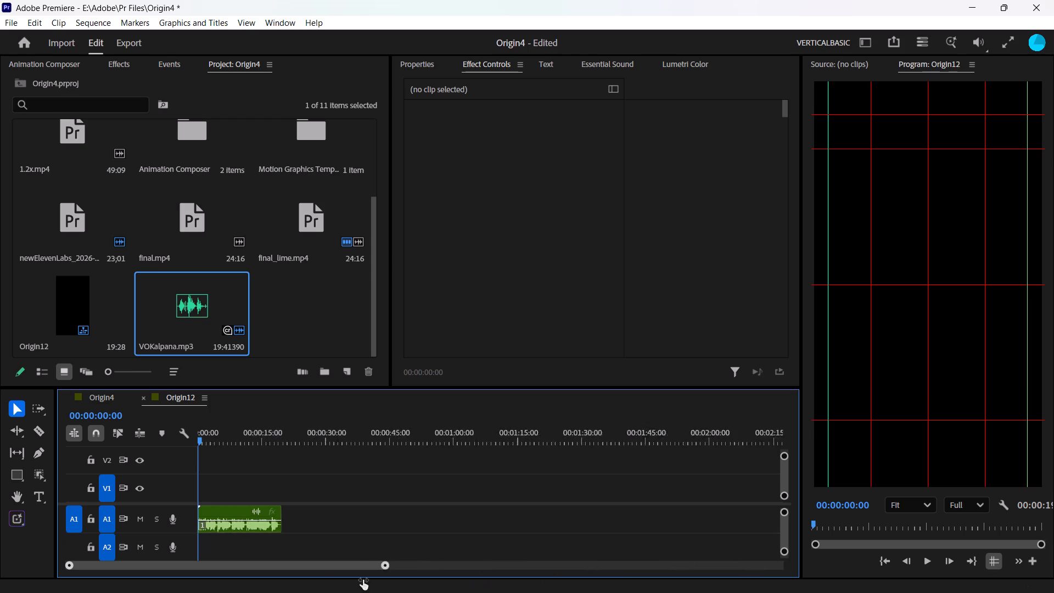
{"action": "left_click_drag", "start_coordinate": [363, 580], "coordinate": [319, 580]}
{"action": "left_click", "coordinate": [556, 68]}
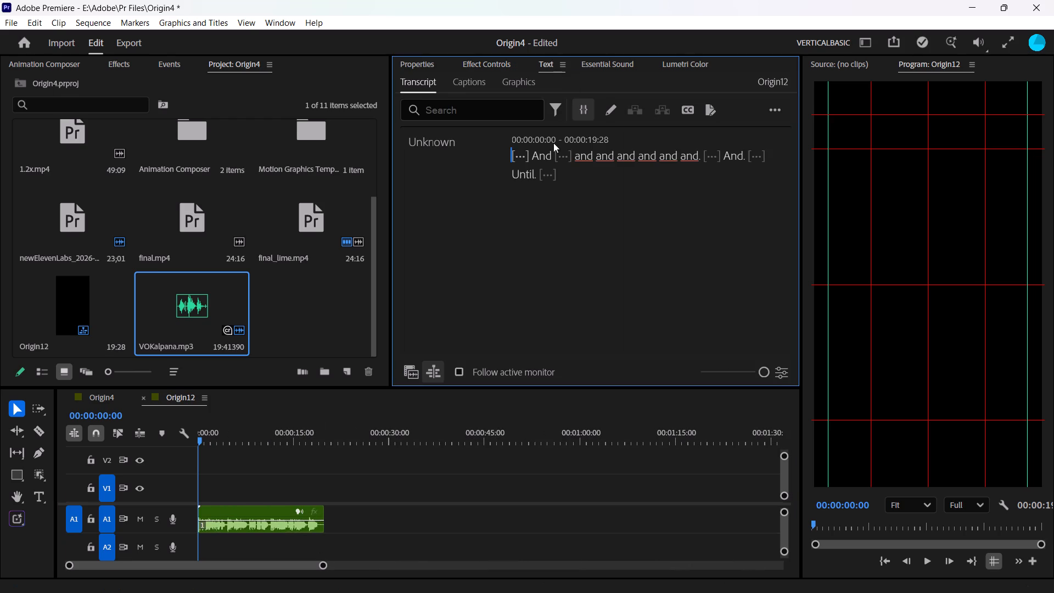
{"action": "key", "text": "space"}
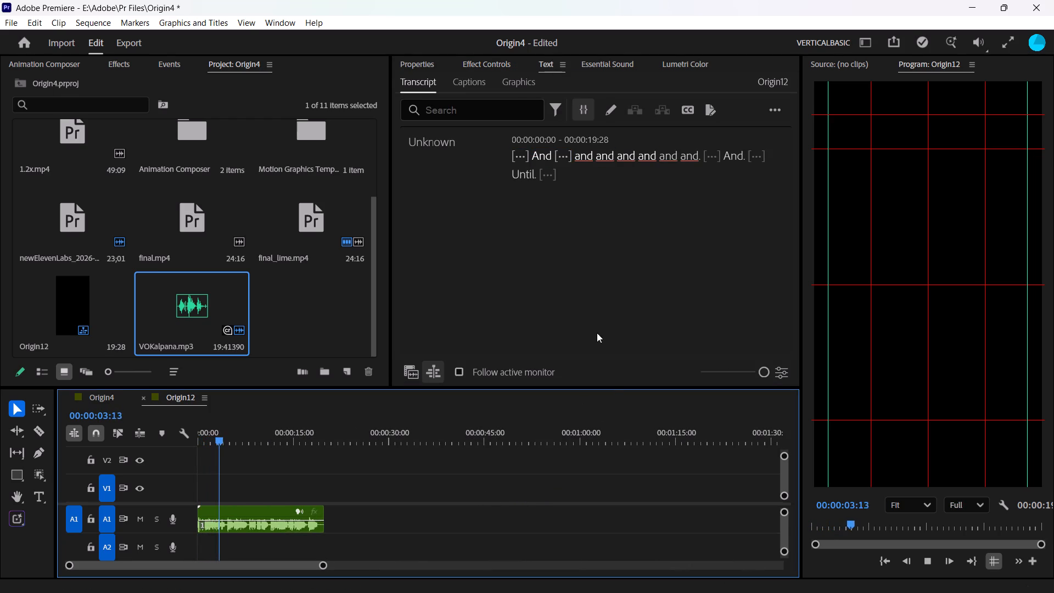
{"action": "key", "text": "space"}
Close Premiere and save the changes to Origin4.prproj.
{"action": "left_click", "coordinate": [1053, 0]}
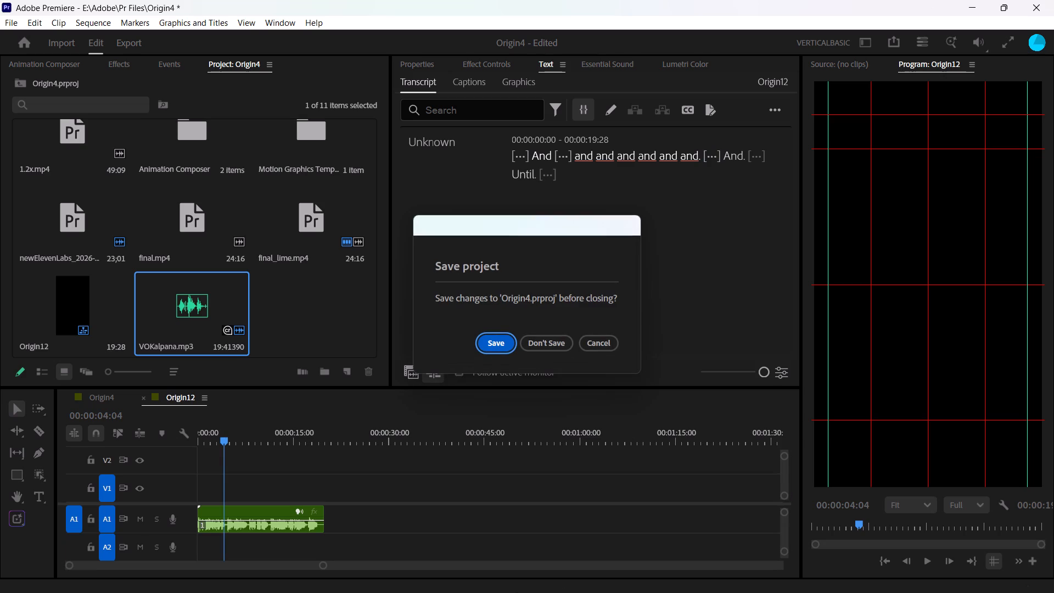
{"action": "left_click", "coordinate": [491, 340]}
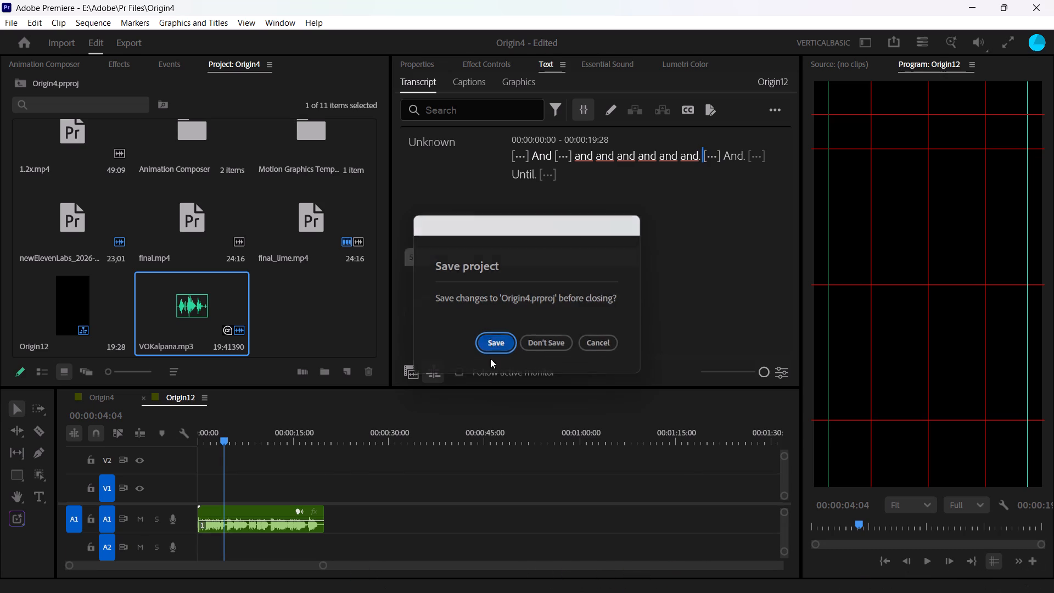